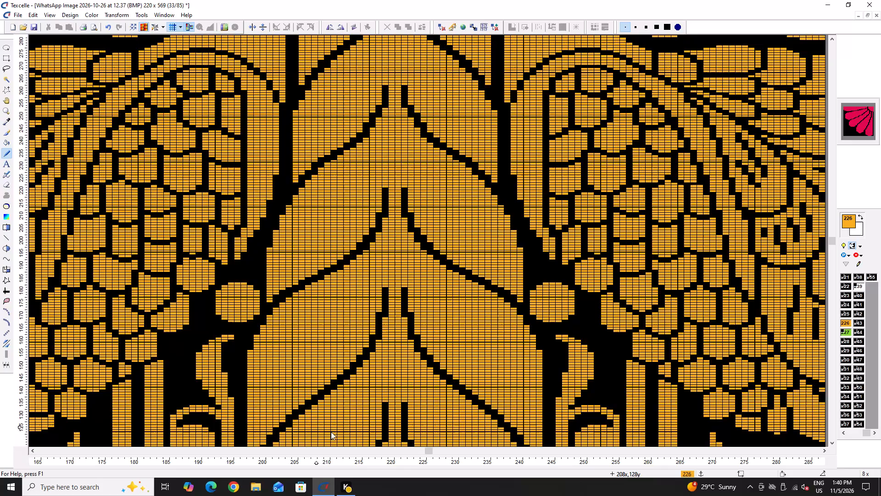
Save the image.
{"action": "scroll", "coordinate": [412, 424], "scroll_direction": "up", "scroll_amount": 2}
{"action": "key", "text": "ctrl+s"}
{"action": "key", "text": "ctrl+s"}
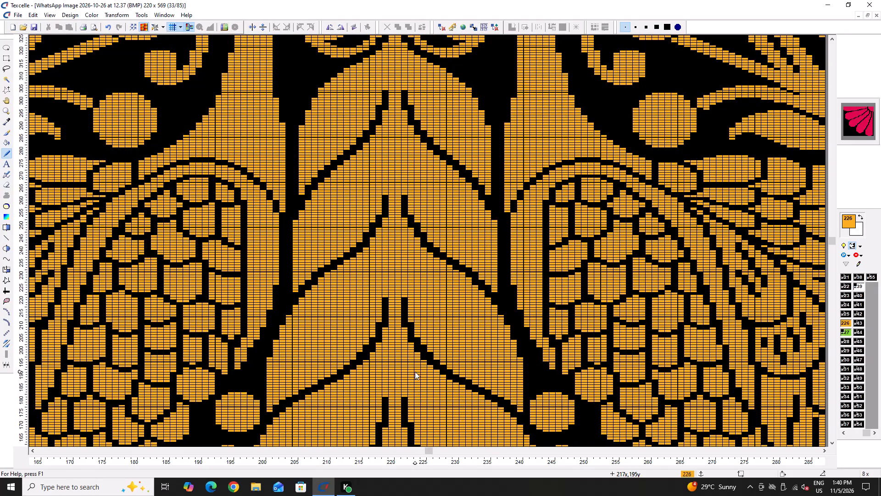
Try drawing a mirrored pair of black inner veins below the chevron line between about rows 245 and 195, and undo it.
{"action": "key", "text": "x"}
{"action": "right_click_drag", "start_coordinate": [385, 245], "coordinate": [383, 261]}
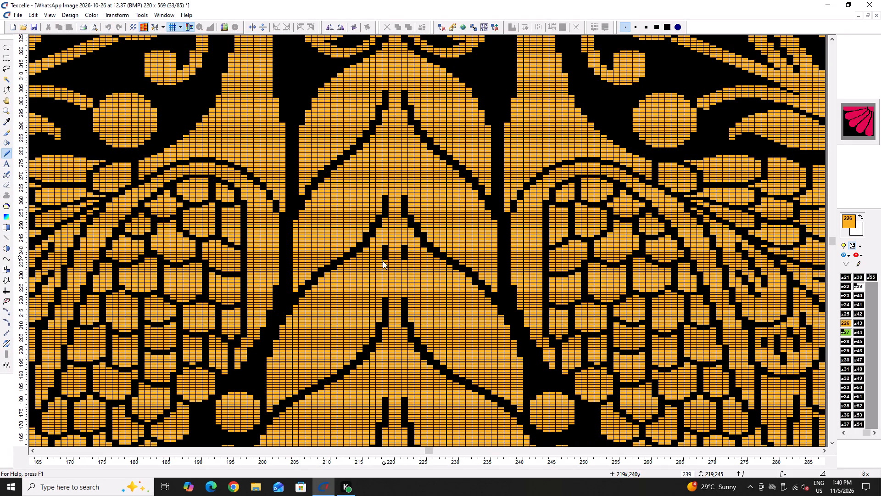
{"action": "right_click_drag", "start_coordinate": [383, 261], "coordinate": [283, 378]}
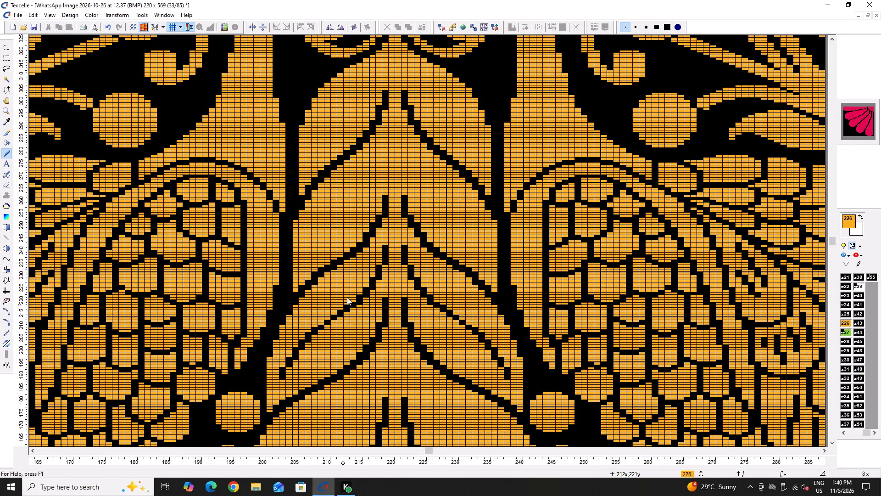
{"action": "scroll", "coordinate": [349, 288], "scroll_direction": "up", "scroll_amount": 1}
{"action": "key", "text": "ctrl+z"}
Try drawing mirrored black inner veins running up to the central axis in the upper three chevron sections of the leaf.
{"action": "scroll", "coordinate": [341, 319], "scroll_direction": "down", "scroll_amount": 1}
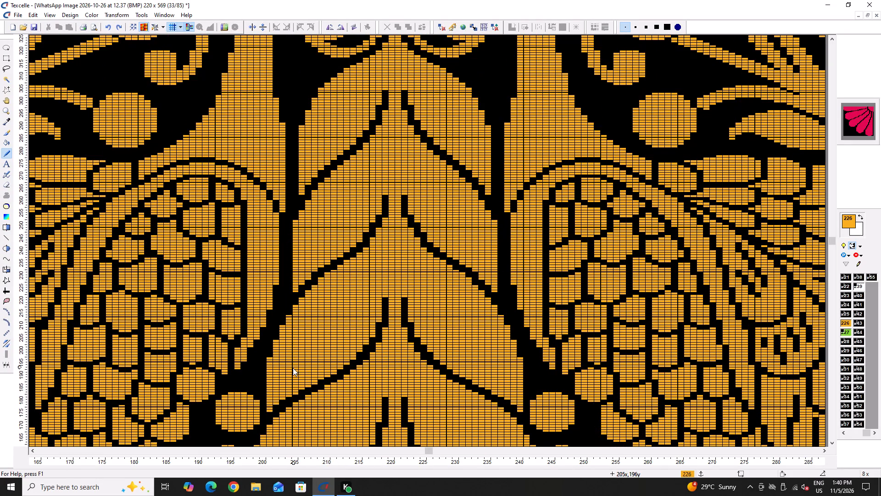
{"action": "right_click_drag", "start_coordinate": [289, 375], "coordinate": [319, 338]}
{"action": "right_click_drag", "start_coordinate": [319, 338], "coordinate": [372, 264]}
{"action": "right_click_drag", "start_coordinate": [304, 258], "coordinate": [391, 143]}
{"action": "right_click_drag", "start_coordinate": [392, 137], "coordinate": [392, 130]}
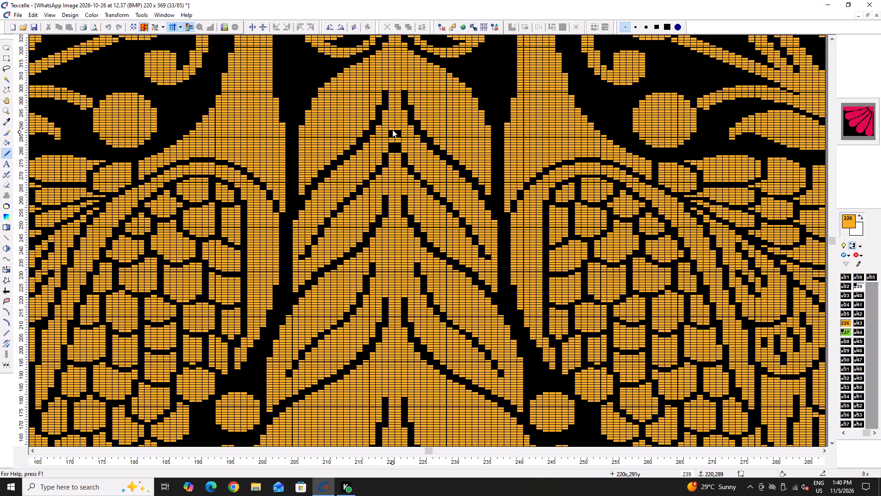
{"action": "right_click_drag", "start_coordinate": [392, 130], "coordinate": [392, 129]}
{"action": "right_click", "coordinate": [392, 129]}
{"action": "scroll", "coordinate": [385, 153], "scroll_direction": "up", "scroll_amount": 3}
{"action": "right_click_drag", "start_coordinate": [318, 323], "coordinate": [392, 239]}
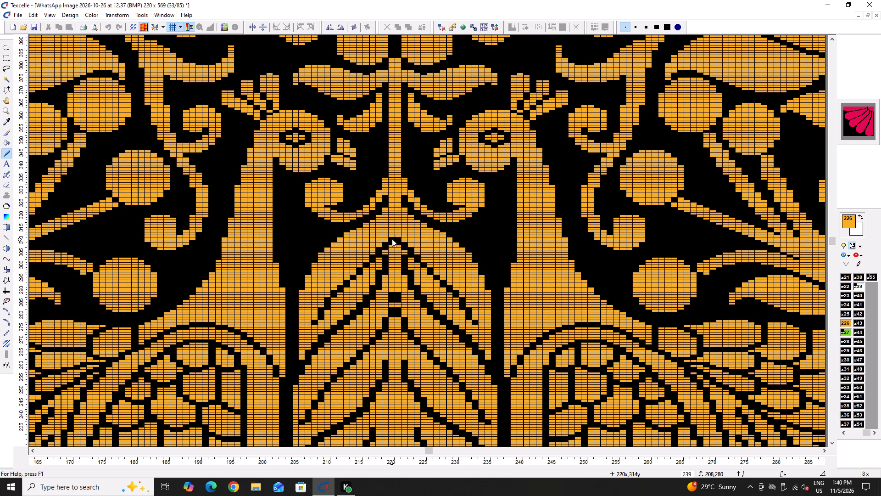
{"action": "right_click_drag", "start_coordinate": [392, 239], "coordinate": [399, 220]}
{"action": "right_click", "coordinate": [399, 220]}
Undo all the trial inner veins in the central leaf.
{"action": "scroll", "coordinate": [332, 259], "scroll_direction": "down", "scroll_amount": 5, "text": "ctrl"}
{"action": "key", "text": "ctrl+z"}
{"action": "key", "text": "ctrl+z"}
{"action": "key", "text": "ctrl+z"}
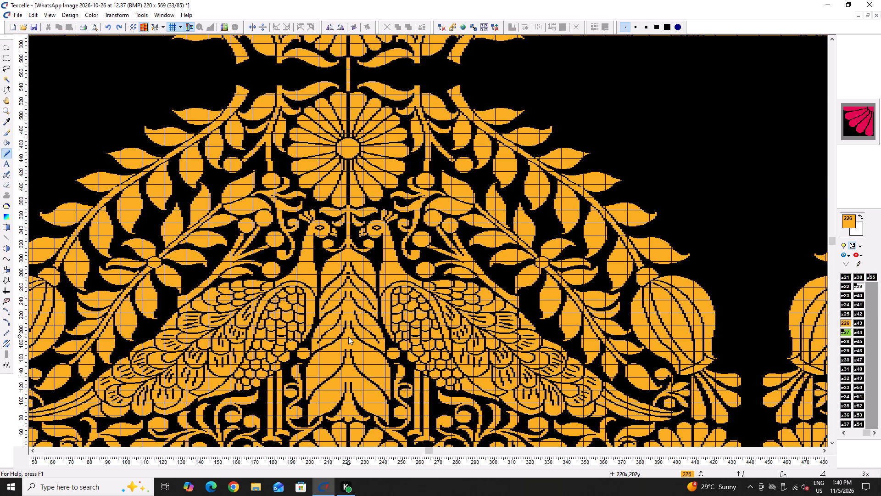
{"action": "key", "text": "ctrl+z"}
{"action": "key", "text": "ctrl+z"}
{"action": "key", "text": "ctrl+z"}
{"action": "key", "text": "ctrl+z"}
Save the image with the original chevron lines.
{"action": "scroll", "coordinate": [329, 336], "scroll_direction": "up", "scroll_amount": 3, "text": "ctrl"}
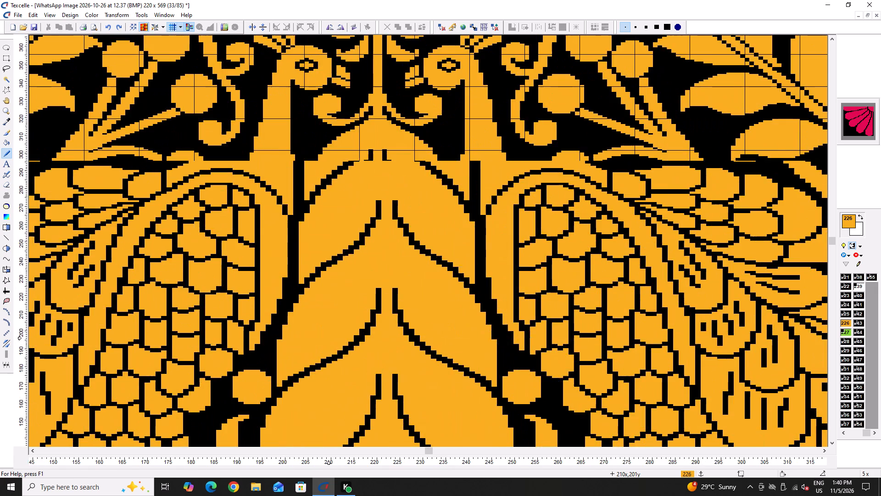
{"action": "scroll", "coordinate": [329, 338], "scroll_direction": "up", "scroll_amount": 1, "text": "ctrl"}
{"action": "key", "text": "ctrl+s"}
{"action": "key", "text": "ctrl+s"}
Thicken the upper edge of the chevron line around rows 184–190 with black pixels at columns 204 to 208.
{"action": "scroll", "coordinate": [354, 347], "scroll_direction": "down", "scroll_amount": 2}
{"action": "scroll", "coordinate": [284, 188], "scroll_direction": "up", "scroll_amount": 4, "text": "ctrl"}
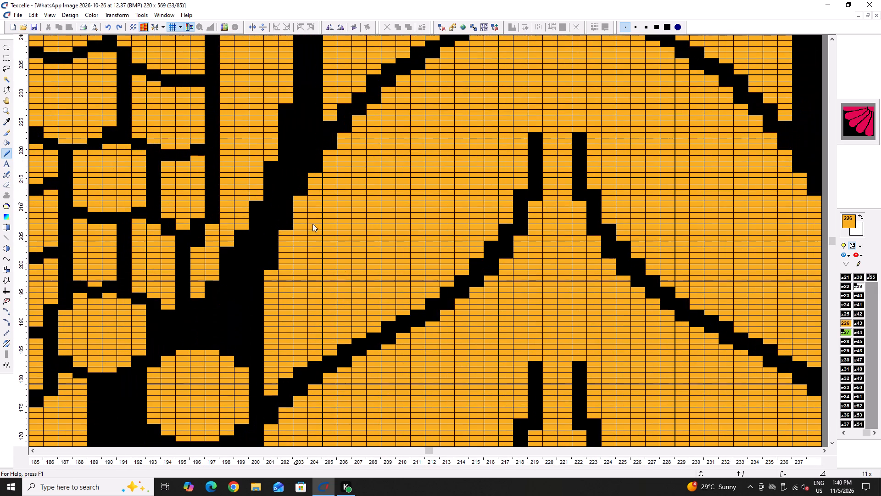
{"action": "right_click", "coordinate": [365, 330]}
{"action": "right_click", "coordinate": [374, 330]}
{"action": "right_click", "coordinate": [369, 333]}
{"action": "left_click", "coordinate": [355, 333]}
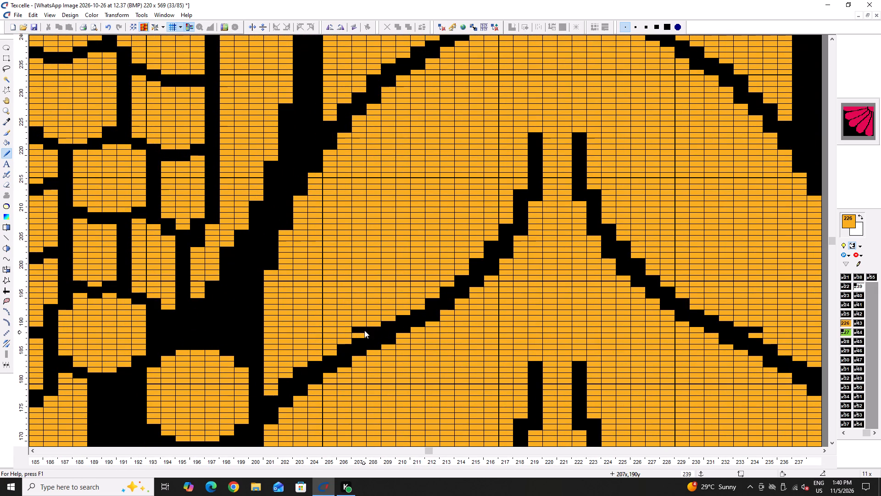
{"action": "left_click", "coordinate": [364, 330]}
{"action": "right_click", "coordinate": [358, 333]}
{"action": "right_click", "coordinate": [358, 334]}
{"action": "right_click", "coordinate": [351, 343]}
{"action": "right_click", "coordinate": [351, 343]}
{"action": "right_click", "coordinate": [337, 349]}
{"action": "right_click", "coordinate": [336, 353]}
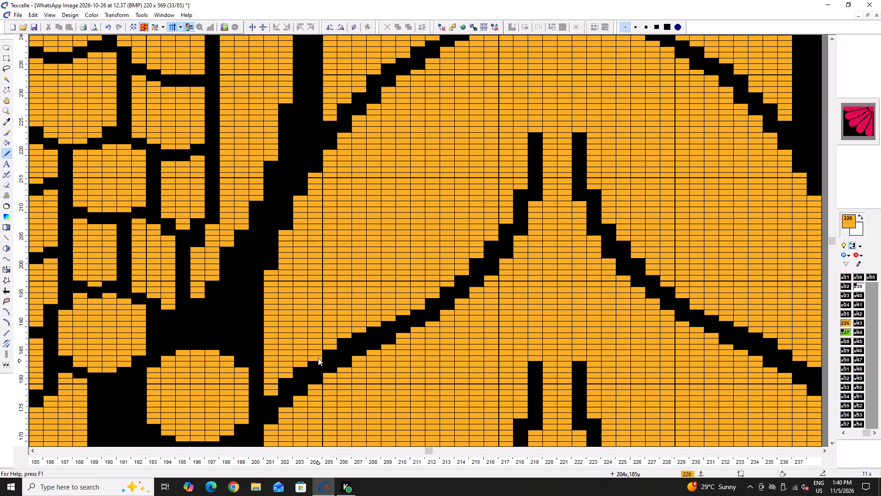
{"action": "right_click", "coordinate": [318, 359]}
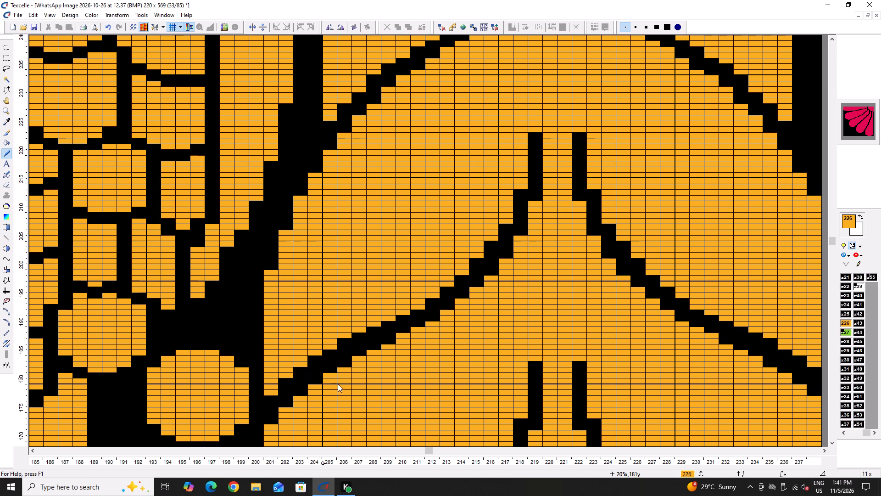
Continue thickening that chevron line's upper edge with black pixels from column 211 to 214.
{"action": "right_click", "coordinate": [419, 310]}
{"action": "right_click", "coordinate": [421, 307]}
{"action": "right_click", "coordinate": [436, 296]}
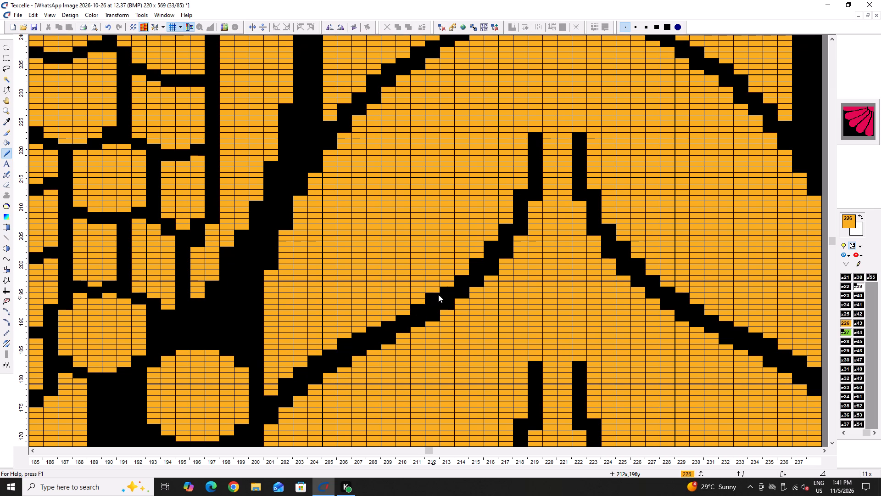
{"action": "right_click", "coordinate": [449, 284]}
{"action": "right_click", "coordinate": [463, 271]}
Thicken the upper edge of the next chevron line up with black pixels from about column 206 to 211.
{"action": "scroll", "coordinate": [446, 287], "scroll_direction": "up", "scroll_amount": 4}
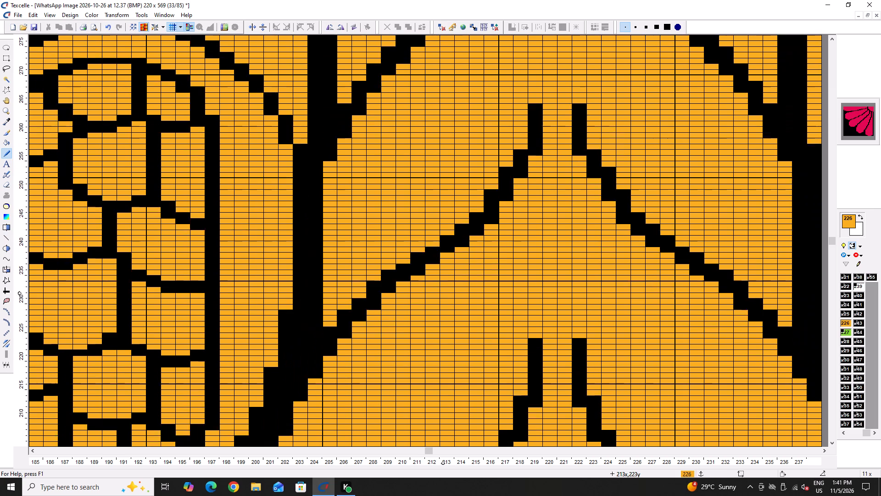
{"action": "scroll", "coordinate": [442, 295], "scroll_direction": "up", "scroll_amount": 1}
{"action": "right_click", "coordinate": [350, 357]}
{"action": "right_click", "coordinate": [358, 346]}
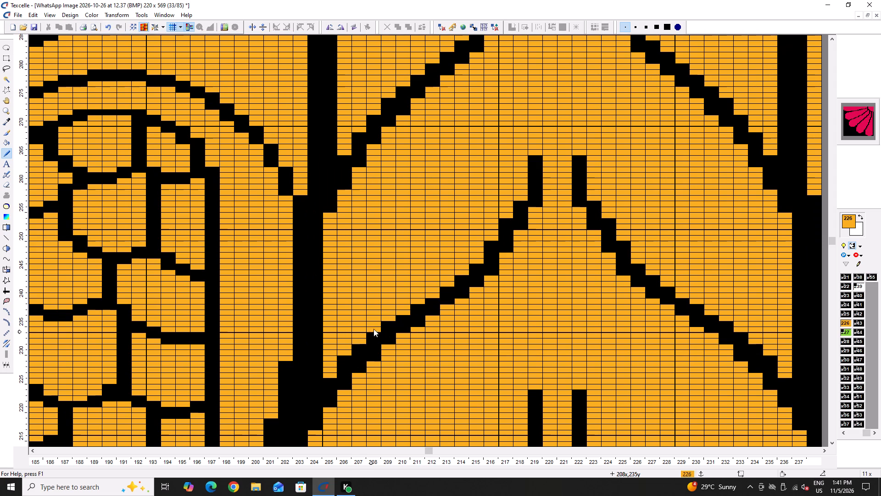
{"action": "right_click", "coordinate": [374, 329]}
{"action": "right_click", "coordinate": [392, 318]}
{"action": "right_click", "coordinate": [409, 310]}
{"action": "right_click", "coordinate": [409, 310]}
{"action": "right_click", "coordinate": [414, 305]}
{"action": "right_click", "coordinate": [405, 308]}
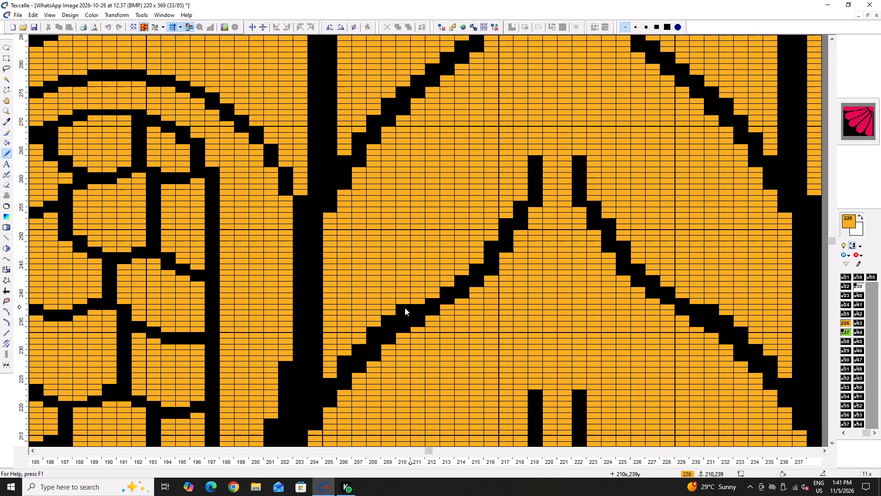
Continue thickening the same line's upper edge in black from column 211 up to column 218, near row 258.
{"action": "right_click", "coordinate": [418, 303]}
{"action": "right_click", "coordinate": [435, 295]}
{"action": "right_click", "coordinate": [435, 295]}
{"action": "right_click", "coordinate": [452, 284]}
{"action": "right_click", "coordinate": [452, 284]}
{"action": "right_click", "coordinate": [463, 274]}
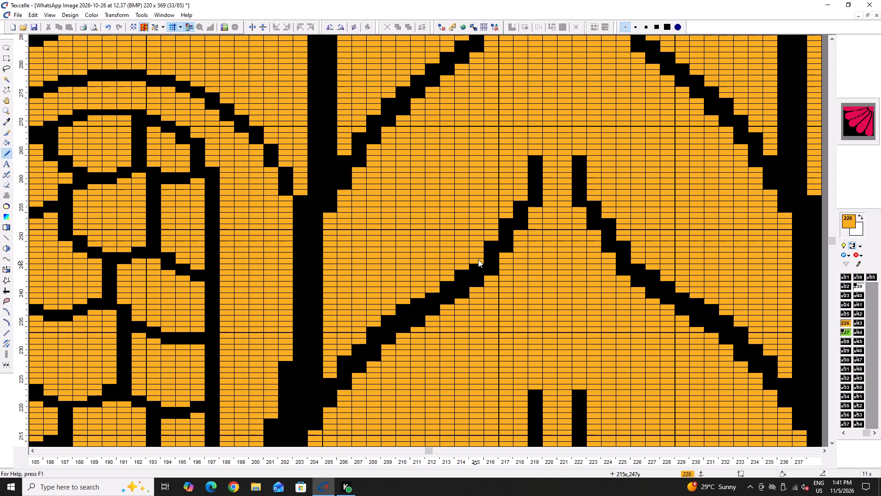
{"action": "right_click", "coordinate": [478, 259]}
{"action": "right_click", "coordinate": [479, 259]}
{"action": "right_click", "coordinate": [496, 238]}
{"action": "right_click", "coordinate": [501, 219]}
{"action": "right_click", "coordinate": [502, 218]}
{"action": "right_click", "coordinate": [526, 195]}
{"action": "right_click", "coordinate": [525, 197]}
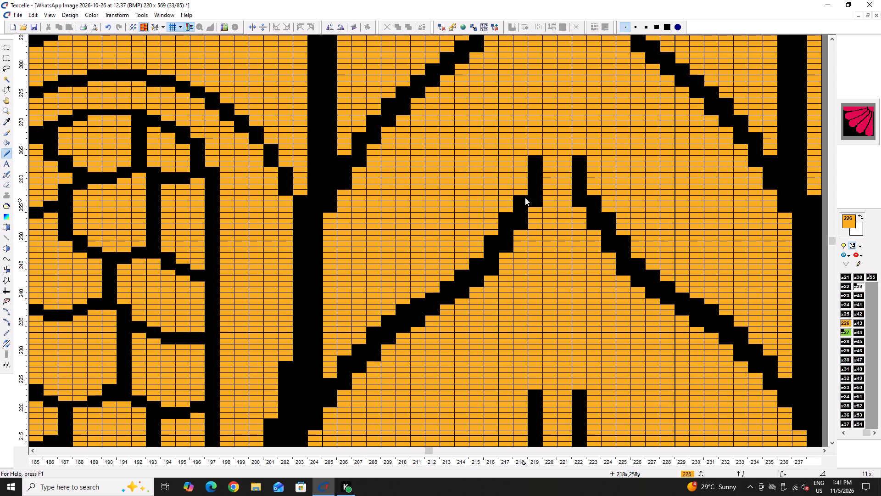
Trim the underside of the thickened chevron line with orange pixels at columns 216 and 217.
{"action": "scroll", "coordinate": [484, 242], "scroll_direction": "up", "scroll_amount": 1}
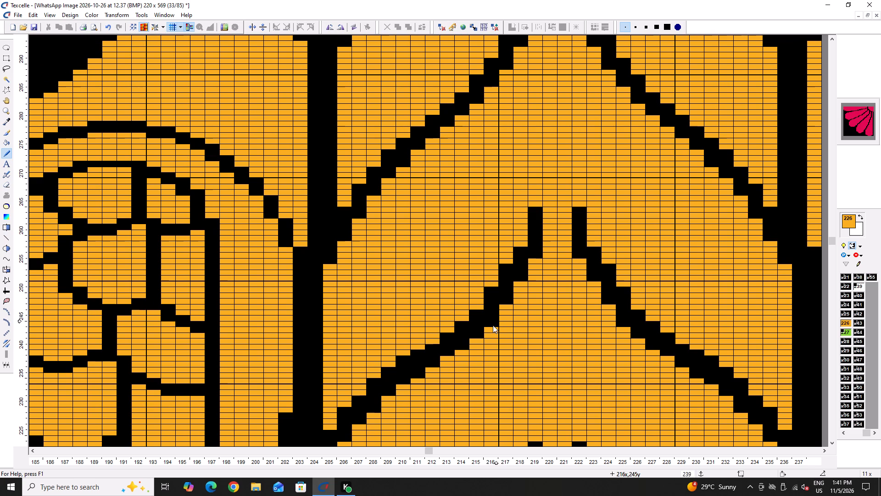
{"action": "double_click", "coordinate": [493, 325]}
{"action": "left_click", "coordinate": [509, 301]}
Thicken the upper edge of the chevron line spanning about rows 130–166 with black pixels from column 203 to 208.
{"action": "scroll", "coordinate": [504, 293], "scroll_direction": "up", "scroll_amount": 3}
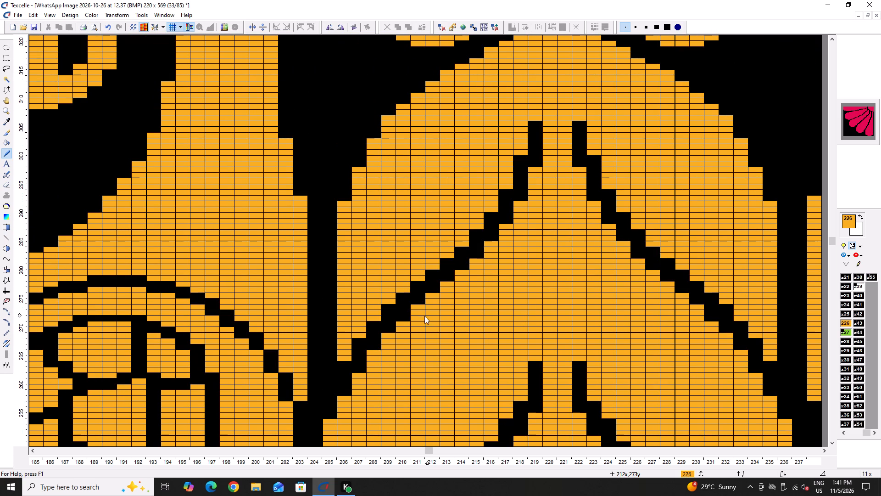
{"action": "scroll", "coordinate": [418, 315], "scroll_direction": "down", "scroll_amount": 1}
{"action": "scroll", "coordinate": [368, 276], "scroll_direction": "down", "scroll_amount": 5}
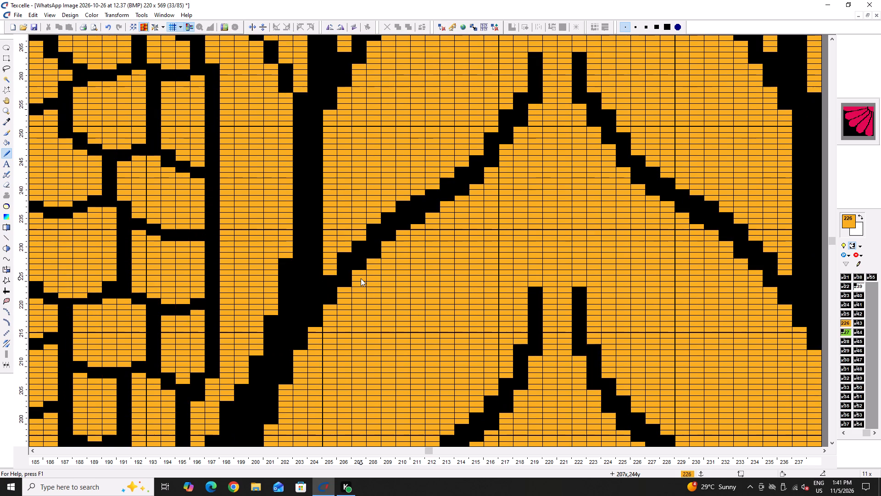
{"action": "scroll", "coordinate": [358, 284], "scroll_direction": "down", "scroll_amount": 16}
{"action": "scroll", "coordinate": [362, 285], "scroll_direction": "up", "scroll_amount": 4}
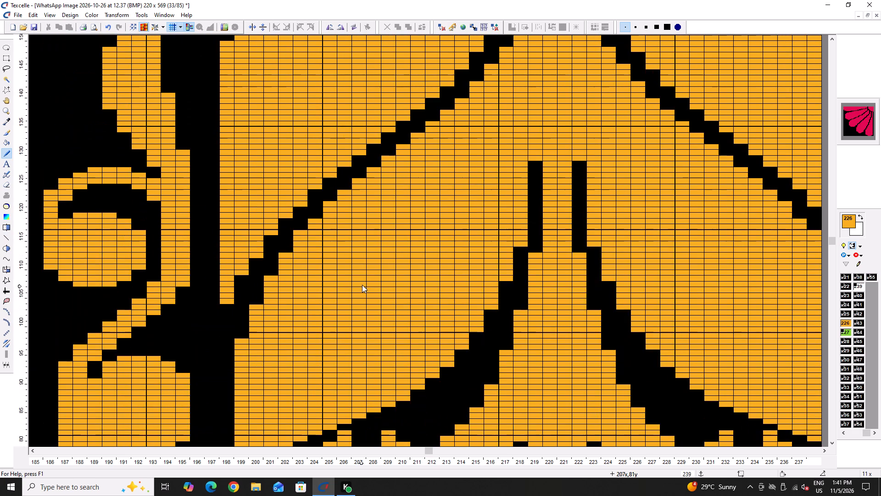
{"action": "scroll", "coordinate": [362, 281], "scroll_direction": "up", "scroll_amount": 5}
{"action": "scroll", "coordinate": [344, 320], "scroll_direction": "down", "scroll_amount": 2}
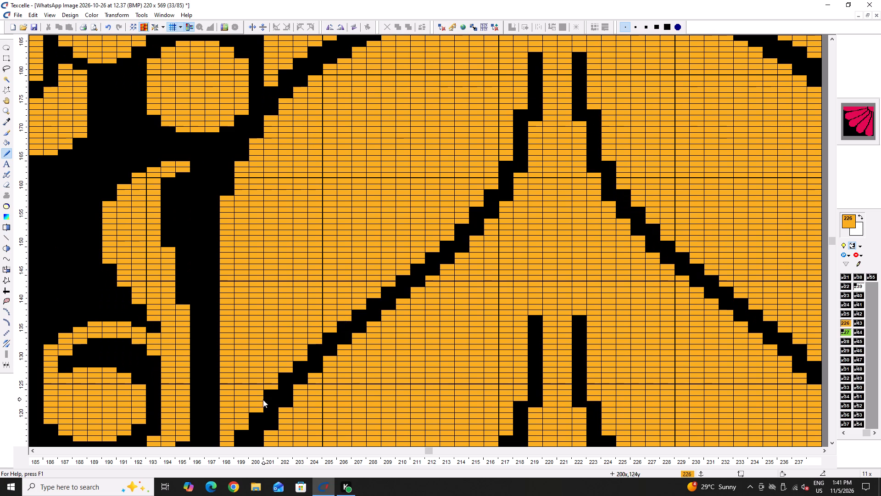
{"action": "scroll", "coordinate": [263, 397], "scroll_direction": "down", "scroll_amount": 1}
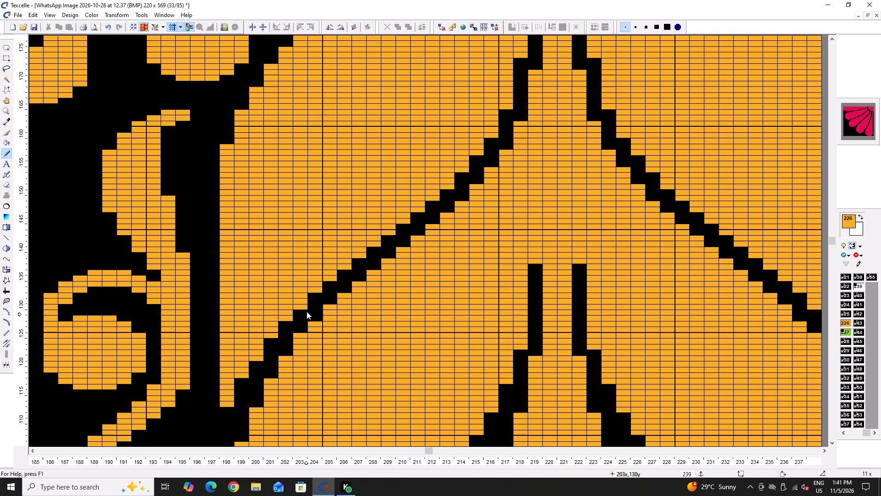
{"action": "right_click", "coordinate": [303, 309]}
{"action": "right_click", "coordinate": [303, 309]}
{"action": "right_click", "coordinate": [319, 293]}
{"action": "right_click", "coordinate": [314, 295]}
{"action": "right_click_drag", "start_coordinate": [324, 285], "coordinate": [320, 289]}
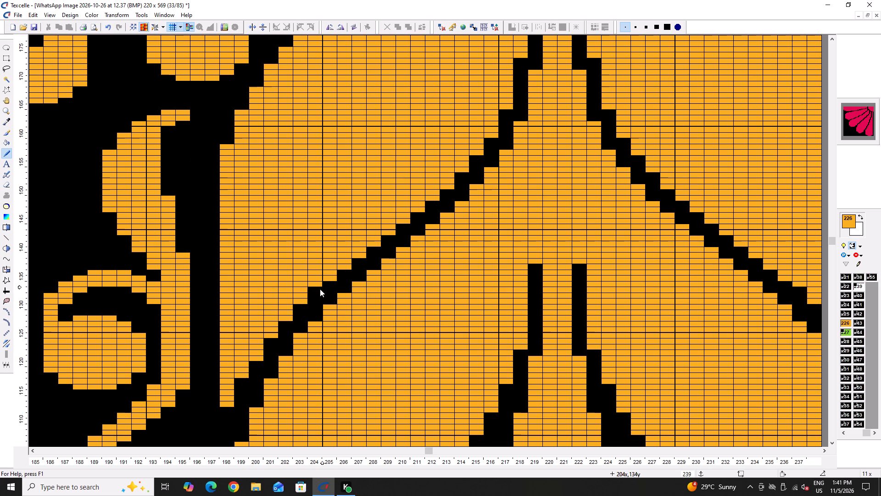
{"action": "right_click", "coordinate": [327, 279]}
{"action": "right_click", "coordinate": [328, 278]}
{"action": "right_click", "coordinate": [347, 269]}
{"action": "right_click", "coordinate": [347, 269]}
{"action": "right_click", "coordinate": [362, 257]}
{"action": "right_click", "coordinate": [362, 257]}
{"action": "right_click", "coordinate": [379, 243]}
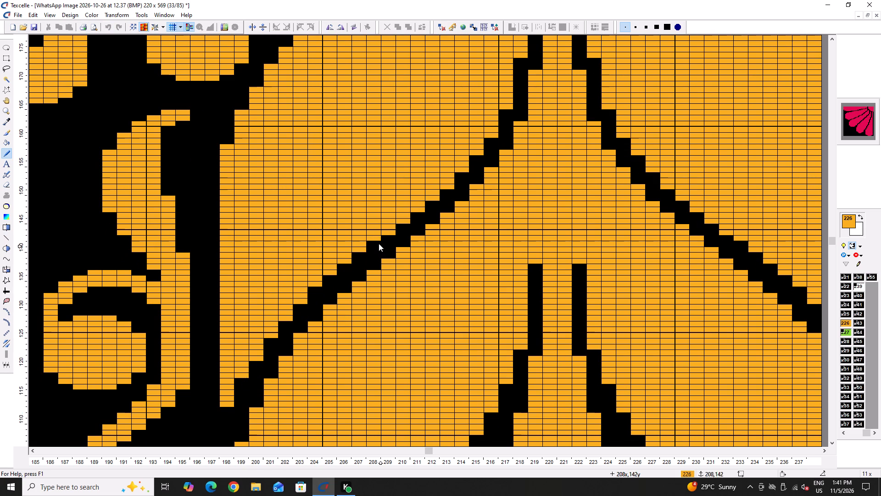
Continue thickening that line's upper edge in black from column 209 up to column 217, row 166.
{"action": "right_click", "coordinate": [389, 231]}
{"action": "right_click", "coordinate": [389, 231]}
{"action": "right_click", "coordinate": [400, 221]}
{"action": "right_click", "coordinate": [419, 210]}
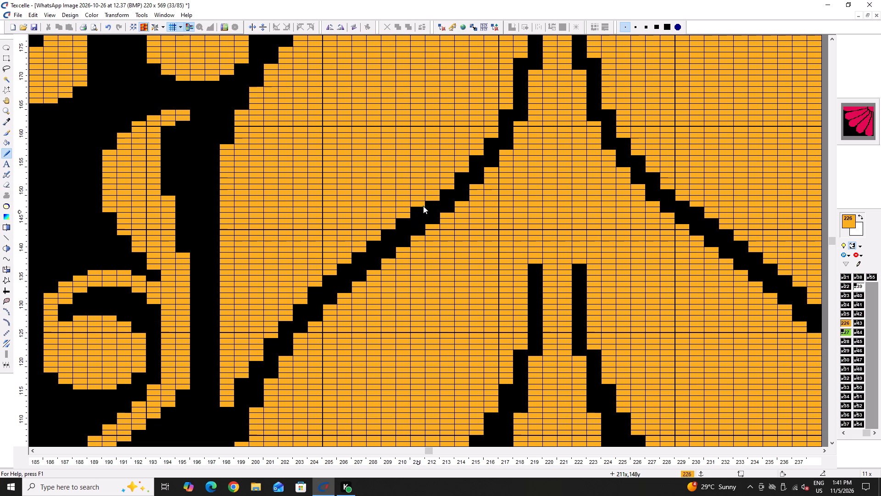
{"action": "right_click", "coordinate": [435, 197]}
{"action": "right_click", "coordinate": [449, 185]}
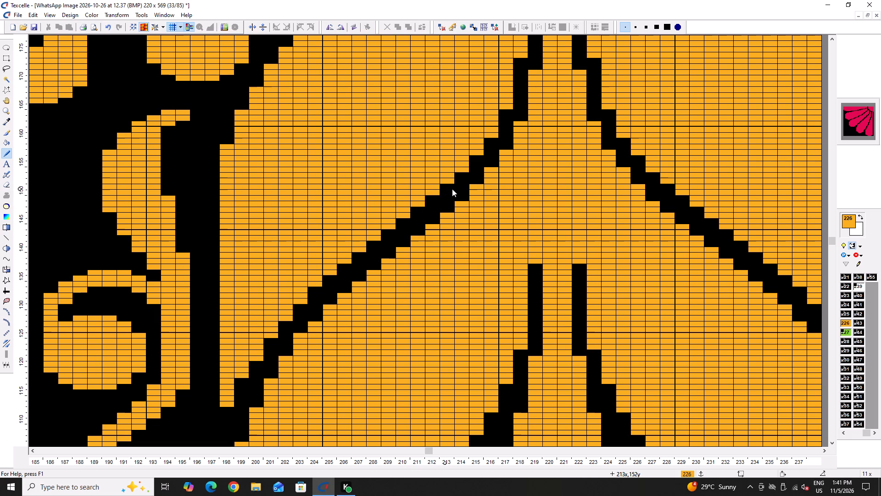
{"action": "right_click", "coordinate": [463, 171]}
{"action": "right_click", "coordinate": [463, 171]}
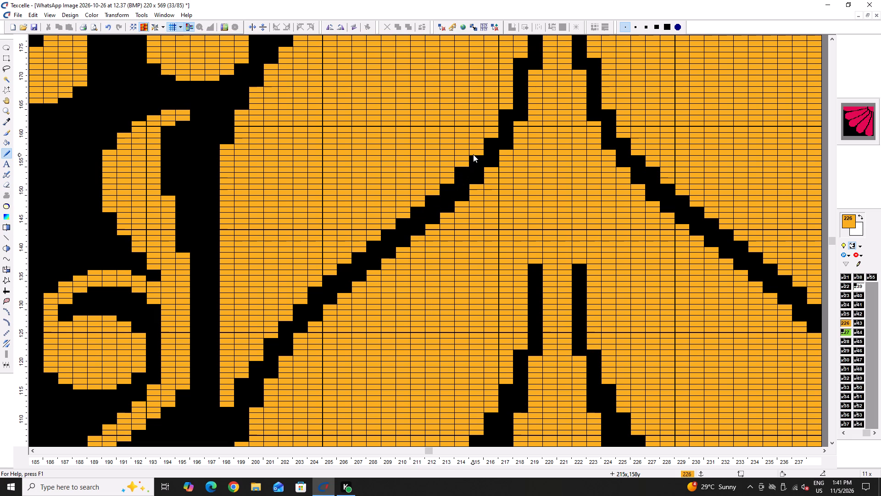
{"action": "right_click", "coordinate": [475, 153]}
{"action": "right_click", "coordinate": [491, 135]}
{"action": "right_click", "coordinate": [491, 135]}
{"action": "right_click_drag", "start_coordinate": [511, 108], "coordinate": [507, 105]}
{"action": "right_click", "coordinate": [507, 105]}
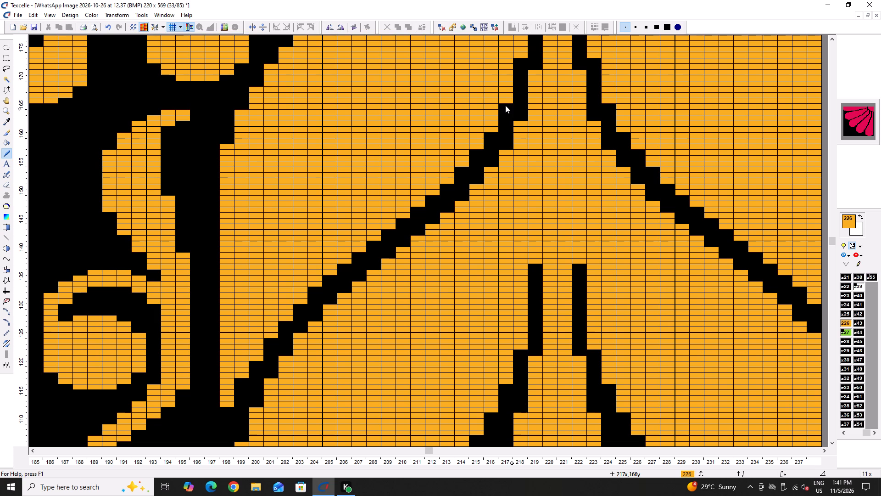
Save the image with the thickened chevron lines.
{"action": "key", "text": "ctrl+s"}
{"action": "key", "text": "ctrl+s"}
{"action": "key", "text": "ctrl+s"}
Extend the inner edge of the curl beside the leaf in orange at column 195, up to about row 142.
{"action": "scroll", "coordinate": [332, 197], "scroll_direction": "down", "scroll_amount": 7, "text": "ctrl"}
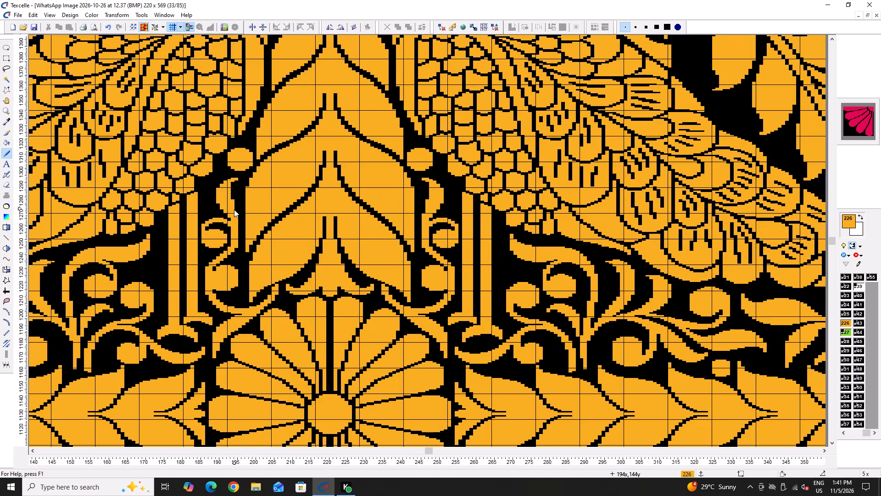
{"action": "scroll", "coordinate": [233, 208], "scroll_direction": "up", "scroll_amount": 7, "text": "ctrl"}
{"action": "left_click", "coordinate": [256, 241]}
{"action": "left_click", "coordinate": [256, 244]}
{"action": "left_click", "coordinate": [256, 249]}
{"action": "left_click_drag", "start_coordinate": [257, 253], "coordinate": [256, 265]}
{"action": "left_click_drag", "start_coordinate": [256, 266], "coordinate": [255, 275]}
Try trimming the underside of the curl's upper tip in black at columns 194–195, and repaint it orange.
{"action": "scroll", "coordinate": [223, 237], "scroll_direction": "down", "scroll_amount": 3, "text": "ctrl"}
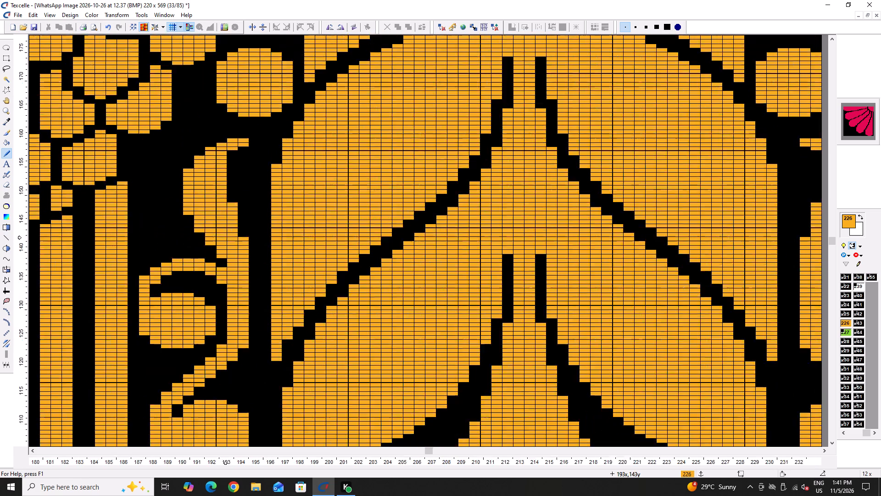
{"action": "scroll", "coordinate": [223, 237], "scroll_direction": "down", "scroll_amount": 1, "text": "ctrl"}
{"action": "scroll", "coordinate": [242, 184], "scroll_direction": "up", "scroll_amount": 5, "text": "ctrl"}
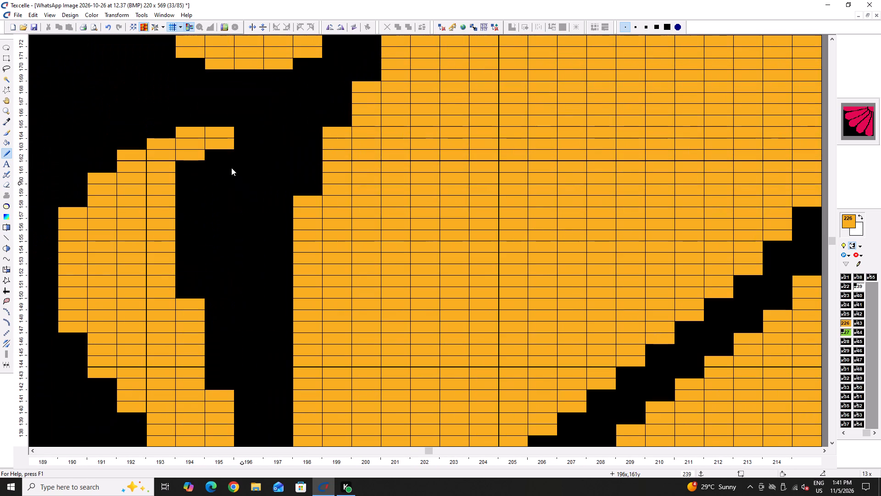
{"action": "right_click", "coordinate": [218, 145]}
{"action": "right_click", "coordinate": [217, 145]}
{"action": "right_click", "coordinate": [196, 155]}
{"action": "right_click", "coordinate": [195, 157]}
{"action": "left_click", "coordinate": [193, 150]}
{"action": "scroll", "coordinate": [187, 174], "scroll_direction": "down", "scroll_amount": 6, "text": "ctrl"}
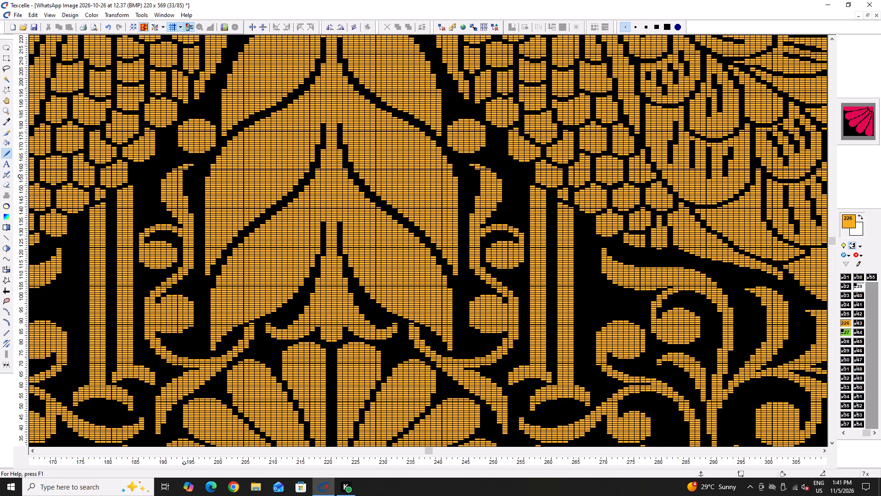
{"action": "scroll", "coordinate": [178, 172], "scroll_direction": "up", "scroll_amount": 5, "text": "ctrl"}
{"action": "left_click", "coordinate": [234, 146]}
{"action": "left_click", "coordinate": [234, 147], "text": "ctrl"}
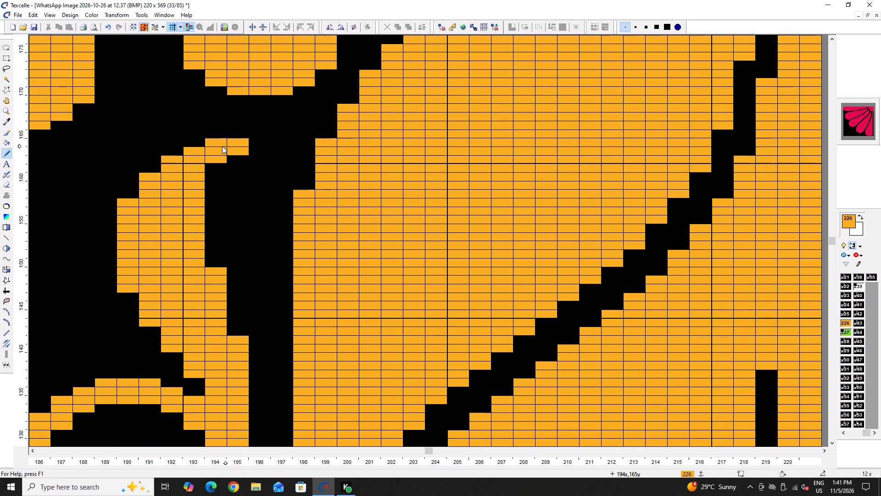
Save the image with the curl edits.
{"action": "key", "text": "ctrl+s"}
{"action": "key", "text": "ctrl+s"}
Trim the top of the lower curl's round bulb in black across columns 190–195, around rows 100–103, and smooth the notch at column 189.
{"action": "scroll", "coordinate": [222, 253], "scroll_direction": "down", "scroll_amount": 5, "text": "ctrl"}
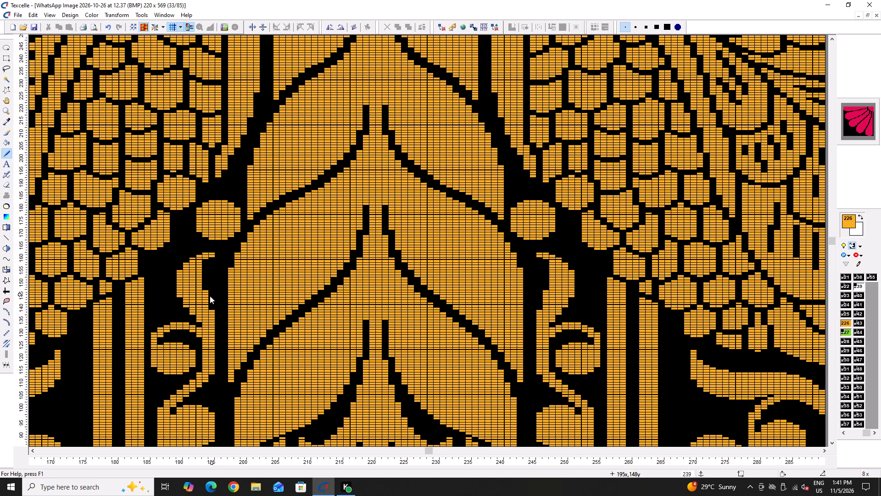
{"action": "scroll", "coordinate": [214, 310], "scroll_direction": "down", "scroll_amount": 3}
{"action": "scroll", "coordinate": [173, 264], "scroll_direction": "up", "scroll_amount": 4, "text": "ctrl"}
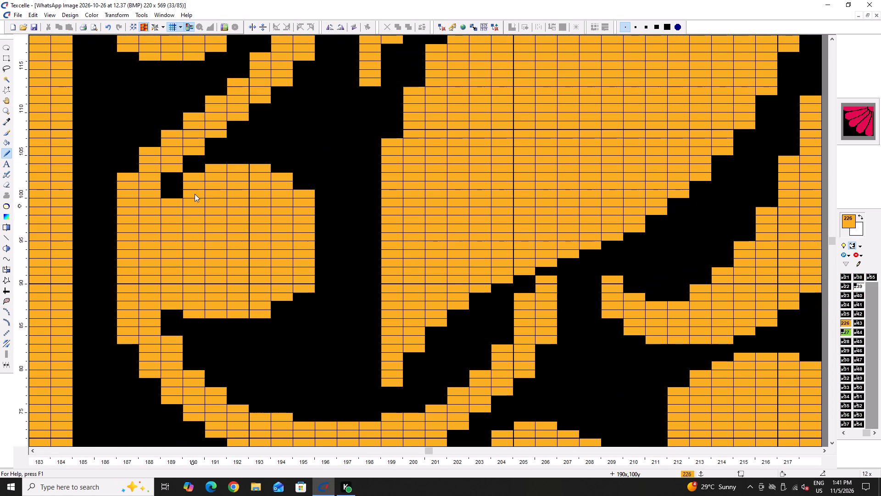
{"action": "right_click", "coordinate": [192, 175]}
{"action": "right_click_drag", "start_coordinate": [210, 167], "coordinate": [279, 170]}
{"action": "right_click", "coordinate": [280, 170]}
{"action": "right_click", "coordinate": [283, 171]}
{"action": "right_click", "coordinate": [286, 175]}
{"action": "right_click", "coordinate": [308, 189]}
{"action": "right_click", "coordinate": [308, 189]}
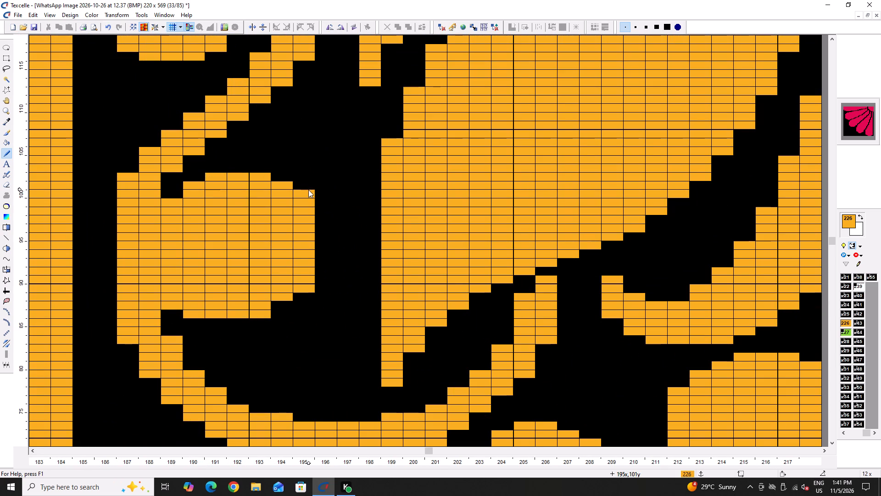
{"action": "right_click", "coordinate": [307, 192]}
{"action": "right_click", "coordinate": [192, 180]}
{"action": "right_click", "coordinate": [188, 185]}
{"action": "right_click", "coordinate": [188, 185]}
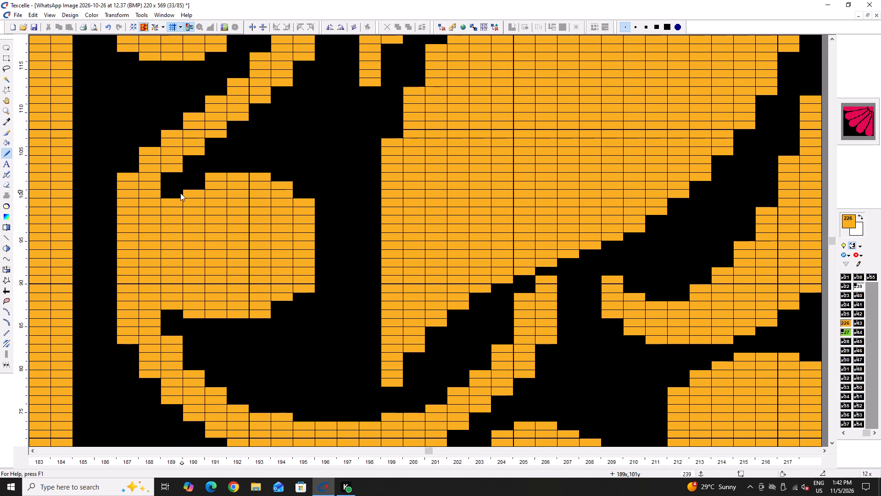
{"action": "right_click", "coordinate": [177, 197]}
{"action": "right_click", "coordinate": [217, 174]}
{"action": "left_click", "coordinate": [208, 183]}
{"action": "left_click", "coordinate": [204, 185]}
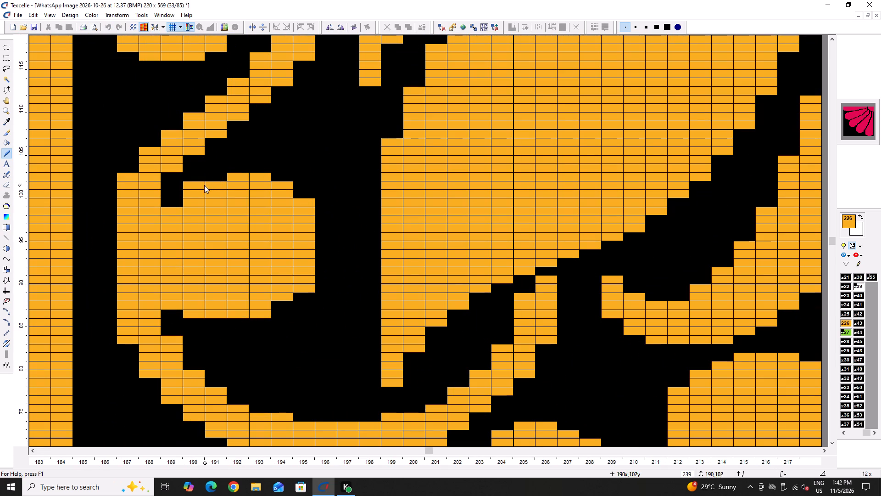
{"action": "left_click", "coordinate": [214, 178]}
{"action": "left_click", "coordinate": [174, 201]}
Separate that bulb from its stem with a black gap at columns 187–188, about rows 95–100, and round the stem's end in orange.
{"action": "scroll", "coordinate": [180, 304], "scroll_direction": "down", "scroll_amount": 6, "text": "ctrl"}
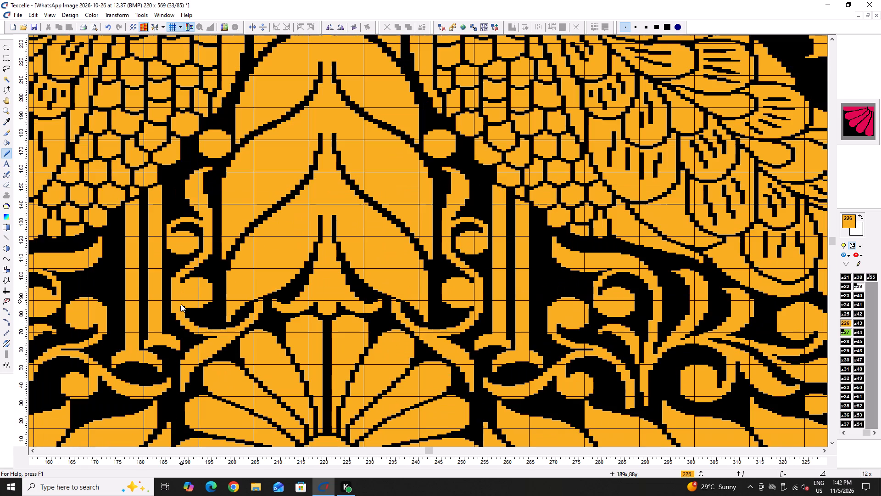
{"action": "scroll", "coordinate": [179, 287], "scroll_direction": "up", "scroll_amount": 4, "text": "ctrl"}
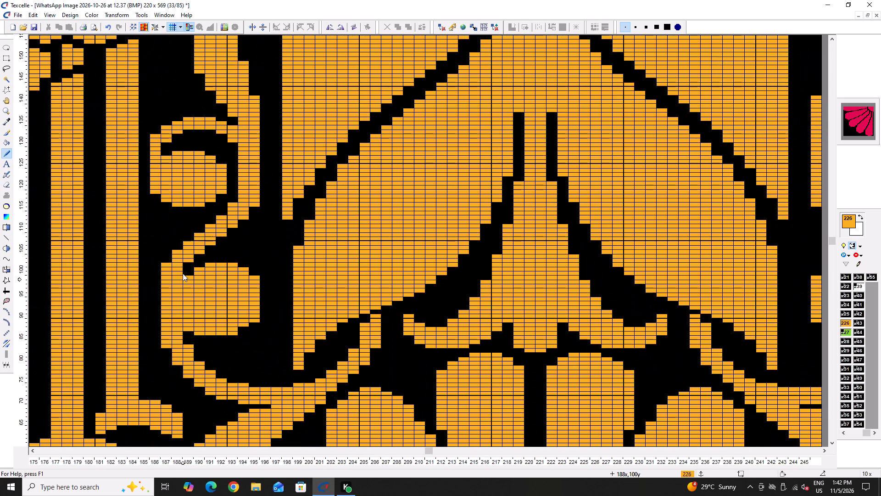
{"action": "right_click_drag", "start_coordinate": [179, 271], "coordinate": [165, 282]}
{"action": "right_click", "coordinate": [164, 282]}
{"action": "right_click", "coordinate": [163, 284]}
{"action": "right_click", "coordinate": [163, 284]}
{"action": "right_click", "coordinate": [163, 292]}
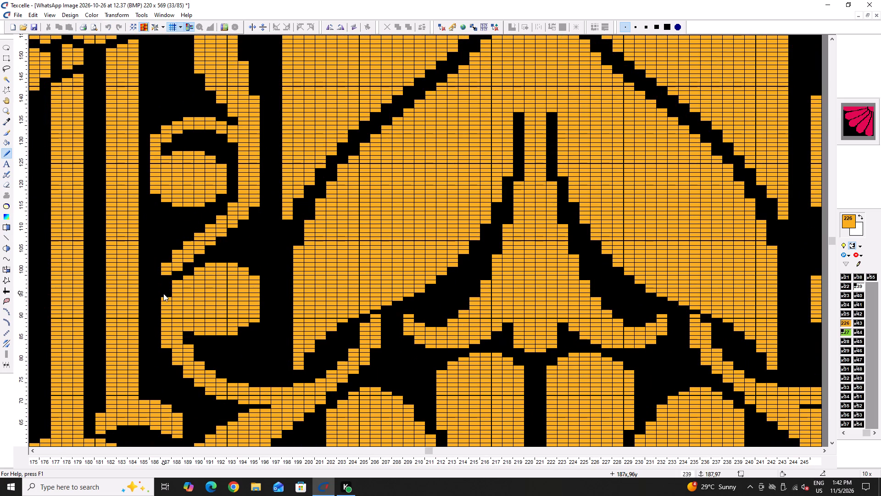
{"action": "right_click", "coordinate": [164, 296]}
{"action": "right_click", "coordinate": [166, 297]}
{"action": "right_click", "coordinate": [178, 280]}
{"action": "scroll", "coordinate": [175, 290], "scroll_direction": "down", "scroll_amount": 5, "text": "ctrl"}
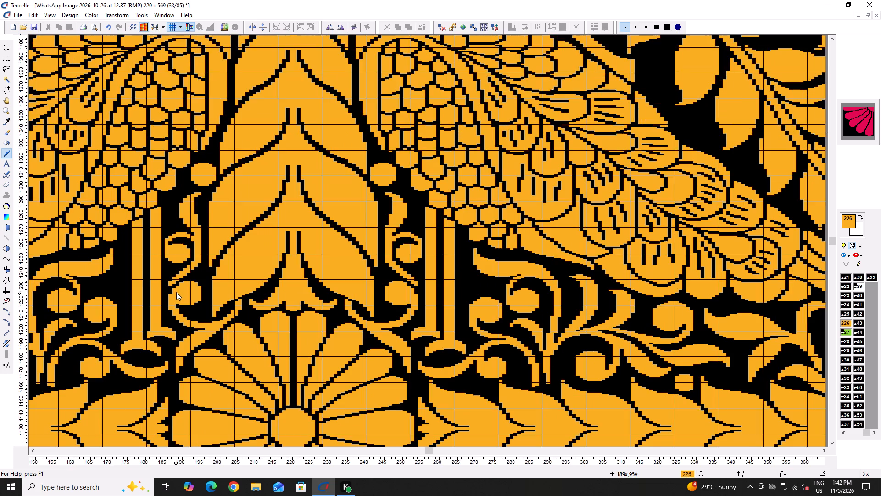
{"action": "scroll", "coordinate": [168, 287], "scroll_direction": "up", "scroll_amount": 5, "text": "ctrl"}
{"action": "left_click", "coordinate": [175, 282]}
{"action": "left_click", "coordinate": [177, 287]}
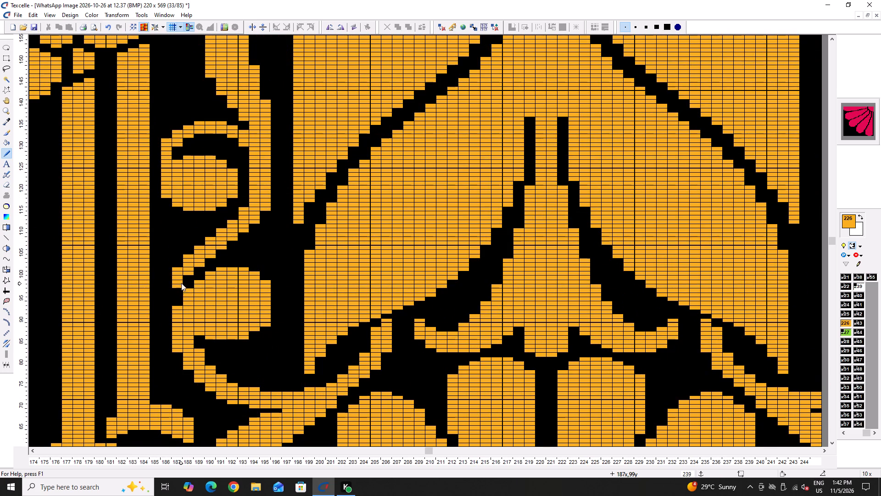
{"action": "scroll", "coordinate": [184, 276], "scroll_direction": "down", "scroll_amount": 6, "text": "ctrl"}
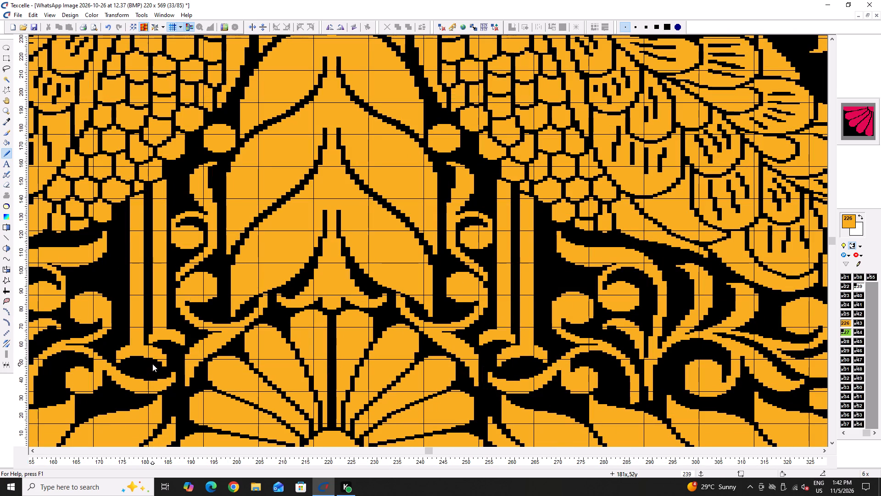
Save the image with the reshaped lower curl.
{"action": "key", "text": "ctrl+s"}
{"action": "key", "text": "ctrl+s"}
{"action": "key", "text": "ctrl+s"}
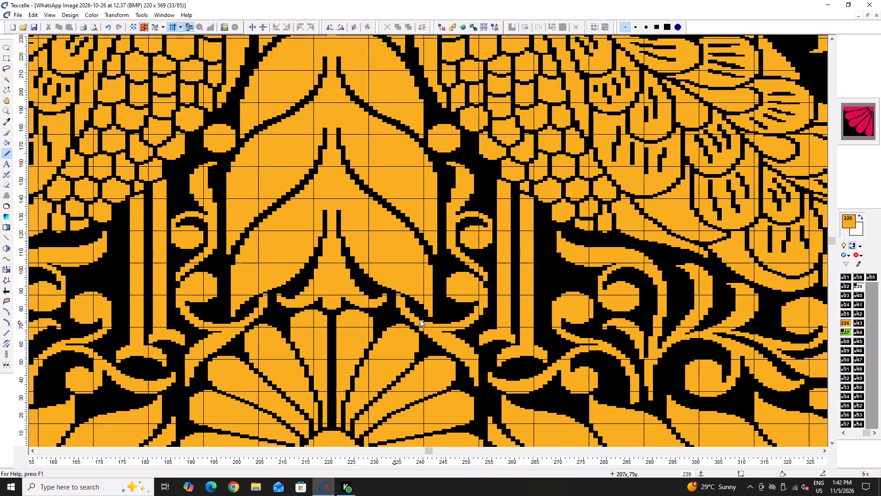
Widen the vertical scroll stem in orange along column 150, from about row 50 down to its base.
{"action": "scroll", "coordinate": [464, 342], "scroll_direction": "down", "scroll_amount": 2, "text": "ctrl"}
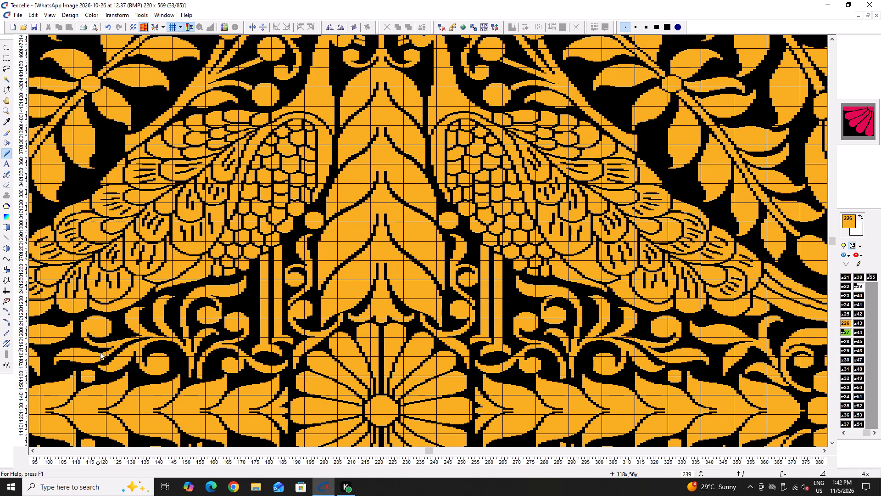
{"action": "scroll", "coordinate": [100, 352], "scroll_direction": "down", "scroll_amount": 1, "text": "ctrl"}
{"action": "scroll", "coordinate": [111, 365], "scroll_direction": "up", "scroll_amount": 4, "text": "ctrl"}
{"action": "scroll", "coordinate": [224, 325], "scroll_direction": "up", "scroll_amount": 2, "text": "ctrl"}
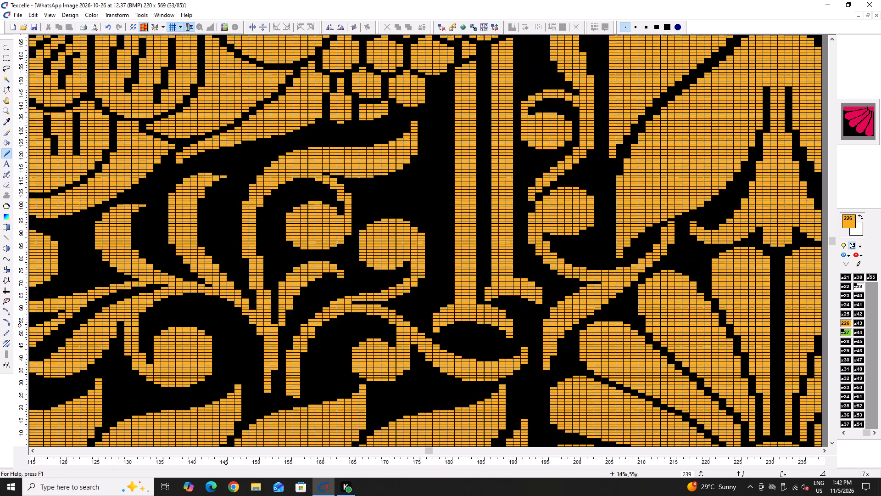
{"action": "scroll", "coordinate": [224, 325], "scroll_direction": "up", "scroll_amount": 2, "text": "ctrl"}
{"action": "left_click_drag", "start_coordinate": [304, 348], "coordinate": [304, 354]}
{"action": "left_click", "coordinate": [304, 354]}
{"action": "left_click_drag", "start_coordinate": [306, 361], "coordinate": [306, 376]}
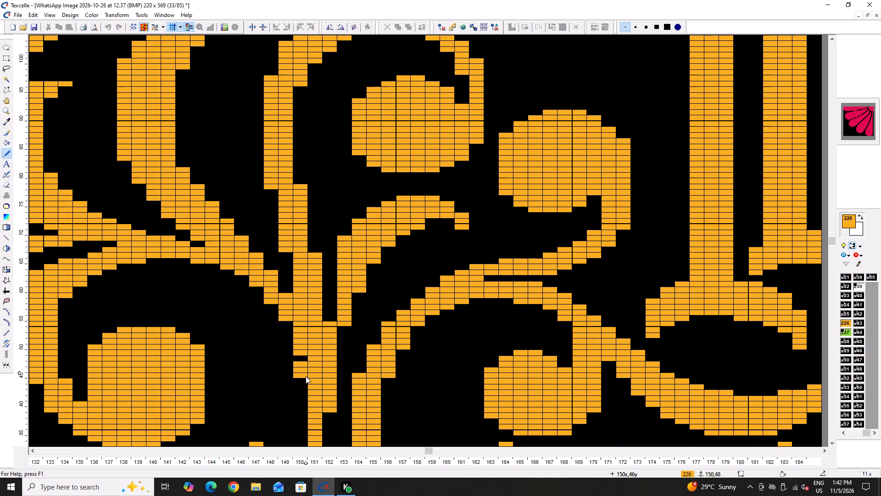
{"action": "left_click_drag", "start_coordinate": [306, 376], "coordinate": [303, 397]}
{"action": "scroll", "coordinate": [300, 351], "scroll_direction": "down", "scroll_amount": 2}
{"action": "left_click", "coordinate": [300, 306]}
{"action": "left_click_drag", "start_coordinate": [300, 309], "coordinate": [300, 314]}
{"action": "left_click_drag", "start_coordinate": [300, 320], "coordinate": [300, 327]}
{"action": "left_click_drag", "start_coordinate": [300, 335], "coordinate": [300, 346]}
{"action": "left_click", "coordinate": [300, 347]}
{"action": "left_click_drag", "start_coordinate": [300, 347], "coordinate": [297, 339]}
{"action": "left_click_drag", "start_coordinate": [295, 244], "coordinate": [295, 250]}
{"action": "left_click", "coordinate": [295, 253]}
{"action": "left_click_drag", "start_coordinate": [295, 259], "coordinate": [302, 341]}
{"action": "left_click_drag", "start_coordinate": [302, 341], "coordinate": [302, 356]}
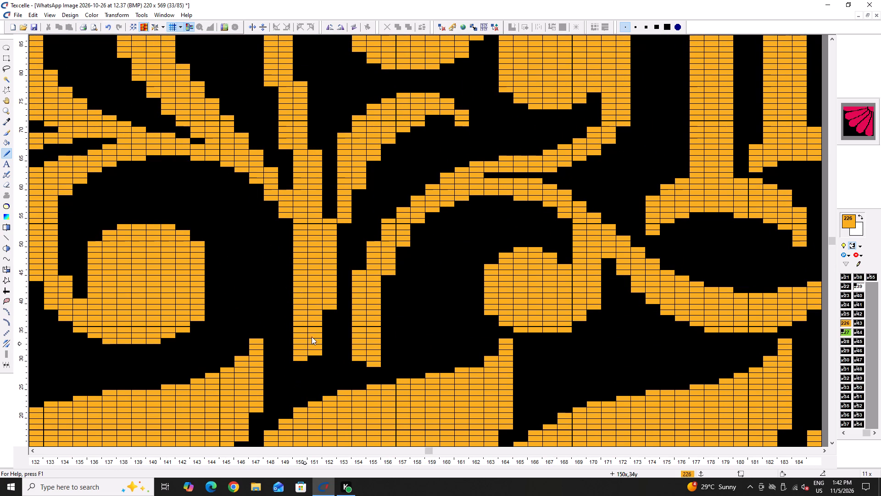
Trim the vertical stem in black along column 152, about rows 54–39, and repair the neighbouring tip in orange at column 153, about rows 54–57.
{"action": "right_click_drag", "start_coordinate": [327, 292], "coordinate": [330, 314]}
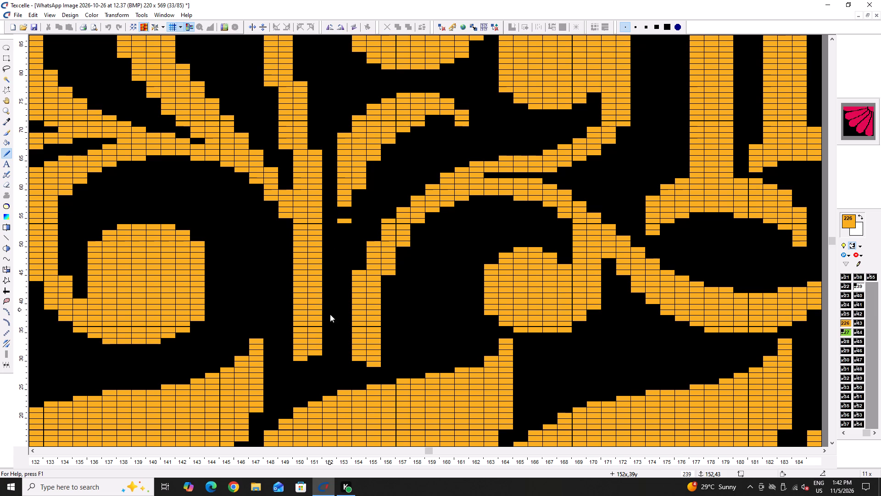
{"action": "right_click_drag", "start_coordinate": [330, 314], "coordinate": [331, 321]}
{"action": "scroll", "coordinate": [336, 300], "scroll_direction": "up", "scroll_amount": 2}
{"action": "left_click", "coordinate": [340, 318]}
{"action": "left_click", "coordinate": [341, 321]}
{"action": "left_click", "coordinate": [342, 316]}
{"action": "left_click_drag", "start_coordinate": [341, 314], "coordinate": [341, 310]}
{"action": "left_click", "coordinate": [341, 309]}
{"action": "left_click", "coordinate": [341, 306]}
Extend the vertical stem's base in orange at columns 150–151 down to about row 27, and square off the adjacent stem's end at columns 154–155.
{"action": "scroll", "coordinate": [307, 309], "scroll_direction": "down", "scroll_amount": 6, "text": "ctrl"}
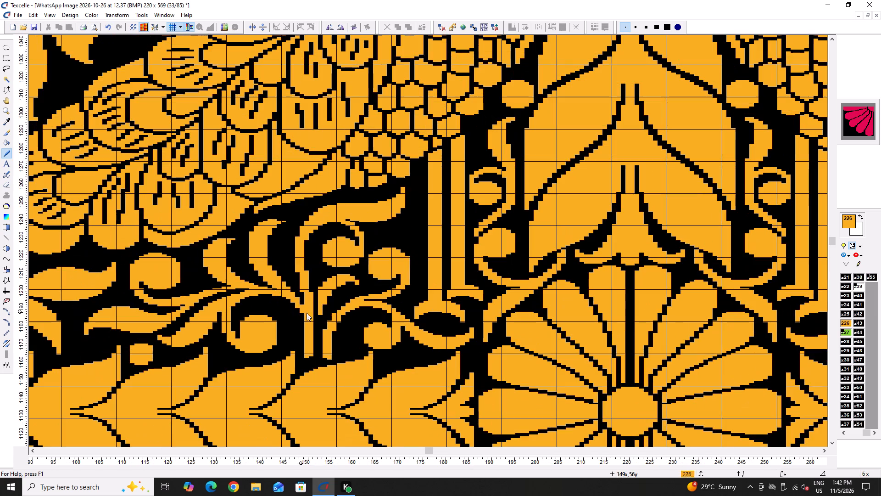
{"action": "scroll", "coordinate": [335, 288], "scroll_direction": "up", "scroll_amount": 3, "text": "ctrl"}
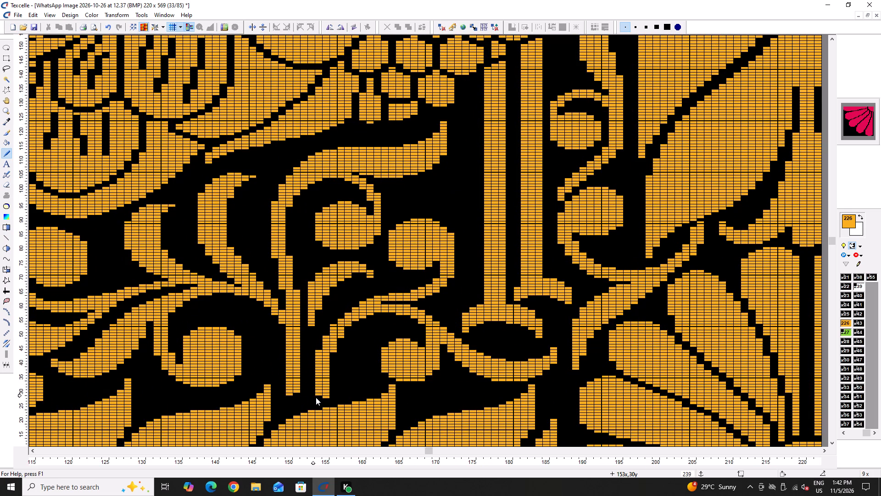
{"action": "left_click", "coordinate": [318, 396]}
{"action": "left_click", "coordinate": [289, 400]}
{"action": "left_click", "coordinate": [288, 404]}
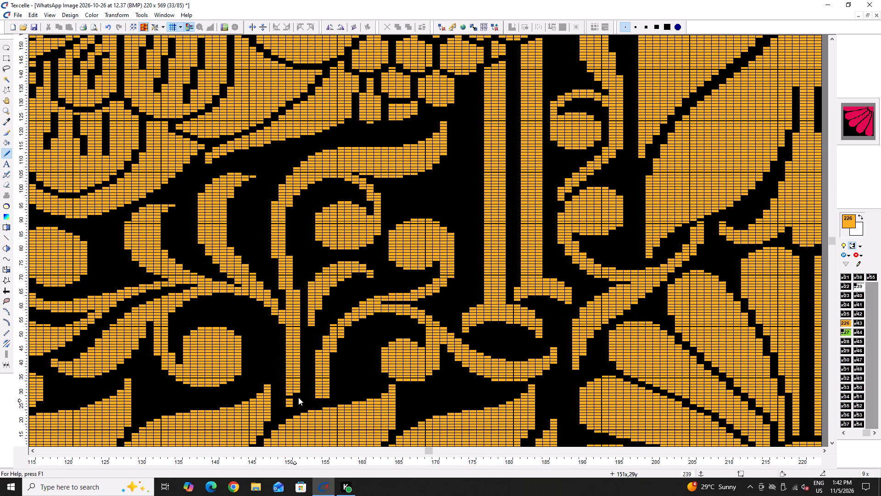
{"action": "left_click", "coordinate": [297, 393]}
{"action": "left_click", "coordinate": [297, 397]}
{"action": "left_click", "coordinate": [295, 405]}
{"action": "left_click", "coordinate": [291, 400]}
{"action": "triple_click", "coordinate": [294, 396]}
{"action": "double_click", "coordinate": [295, 400]}
{"action": "triple_click", "coordinate": [296, 404]}
{"action": "double_click", "coordinate": [291, 404]}
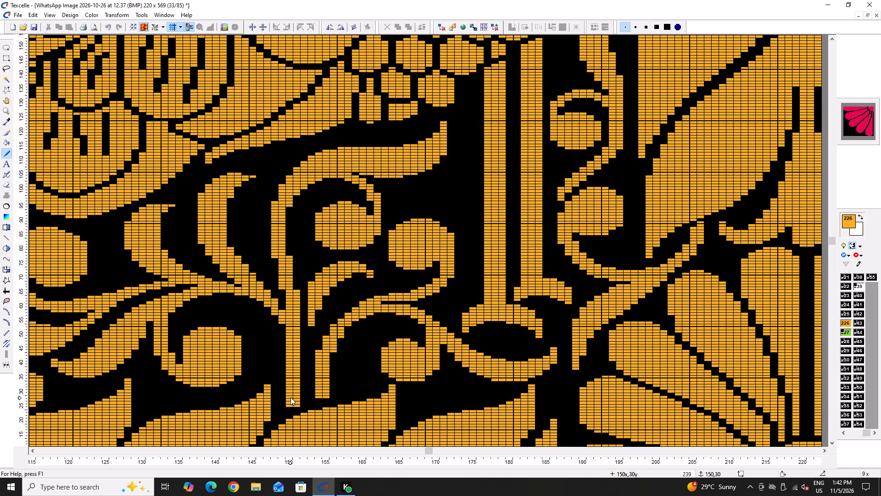
{"action": "left_click", "coordinate": [290, 397]}
{"action": "scroll", "coordinate": [335, 400], "scroll_direction": "up", "scroll_amount": 3, "text": "ctrl"}
{"action": "left_click", "coordinate": [293, 399]}
{"action": "left_click", "coordinate": [306, 400]}
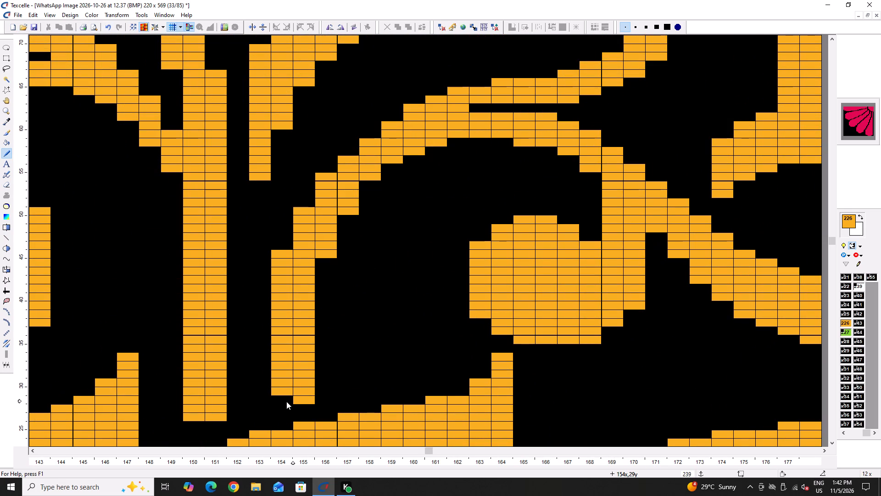
{"action": "left_click", "coordinate": [285, 399]}
Save the image with the adjusted stems.
{"action": "key", "text": "ctrl+s"}
{"action": "key", "text": "ctrl+s"}
{"action": "key", "text": "ctrl+s"}
Thicken the underside of the branch joining the stem in orange, stepping down from column 141 near row 66 to column 149 near row 54.
{"action": "scroll", "coordinate": [171, 279], "scroll_direction": "down", "scroll_amount": 4, "text": "ctrl"}
{"action": "scroll", "coordinate": [114, 206], "scroll_direction": "up", "scroll_amount": 5, "text": "ctrl"}
{"action": "scroll", "coordinate": [145, 282], "scroll_direction": "down", "scroll_amount": 1}
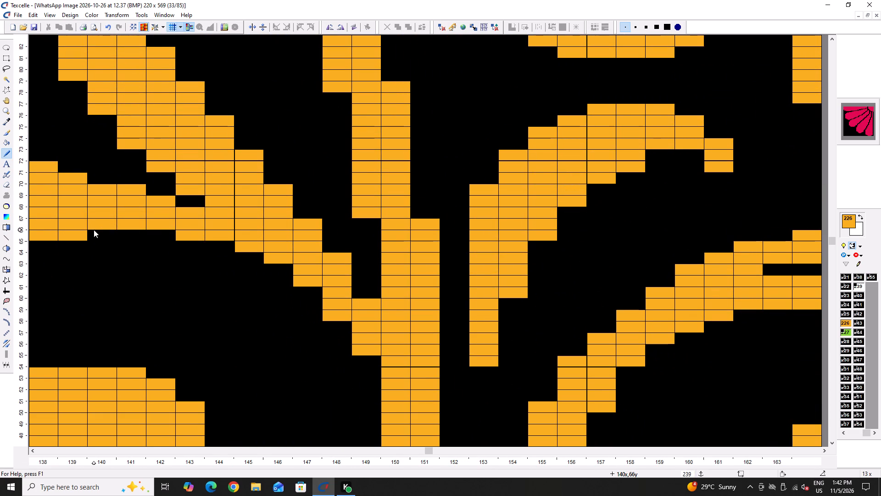
{"action": "left_click", "coordinate": [142, 230]}
{"action": "left_click", "coordinate": [189, 232]}
{"action": "left_click_drag", "start_coordinate": [170, 233], "coordinate": [165, 233]}
{"action": "left_click_drag", "start_coordinate": [160, 233], "coordinate": [110, 234]}
{"action": "left_click", "coordinate": [110, 234]}
{"action": "left_click_drag", "start_coordinate": [191, 240], "coordinate": [218, 243]}
{"action": "left_click", "coordinate": [171, 244]}
{"action": "left_click", "coordinate": [167, 245]}
{"action": "left_click_drag", "start_coordinate": [201, 253], "coordinate": [230, 261]}
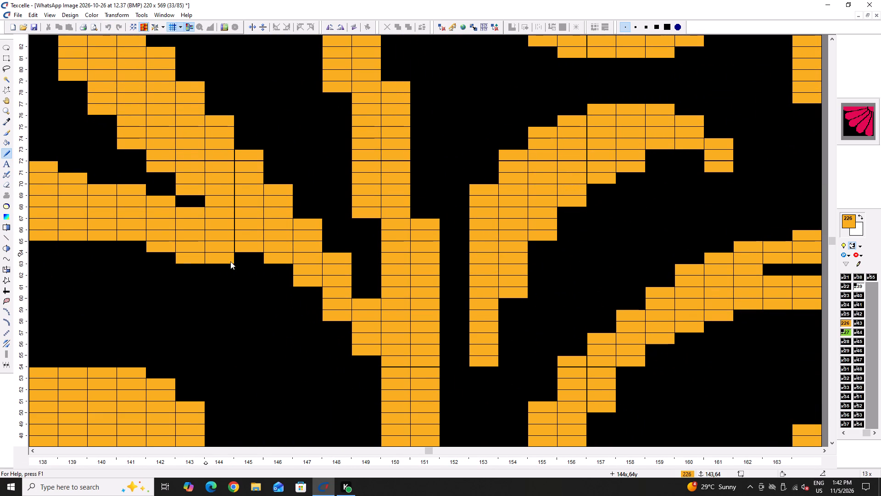
{"action": "left_click_drag", "start_coordinate": [230, 261], "coordinate": [271, 268]}
{"action": "left_click_drag", "start_coordinate": [273, 268], "coordinate": [281, 276]}
{"action": "left_click", "coordinate": [281, 276]}
{"action": "left_click_drag", "start_coordinate": [310, 290], "coordinate": [318, 303]}
{"action": "double_click", "coordinate": [319, 306]}
{"action": "left_click_drag", "start_coordinate": [347, 326], "coordinate": [343, 341]}
{"action": "left_click_drag", "start_coordinate": [360, 352], "coordinate": [361, 377]}
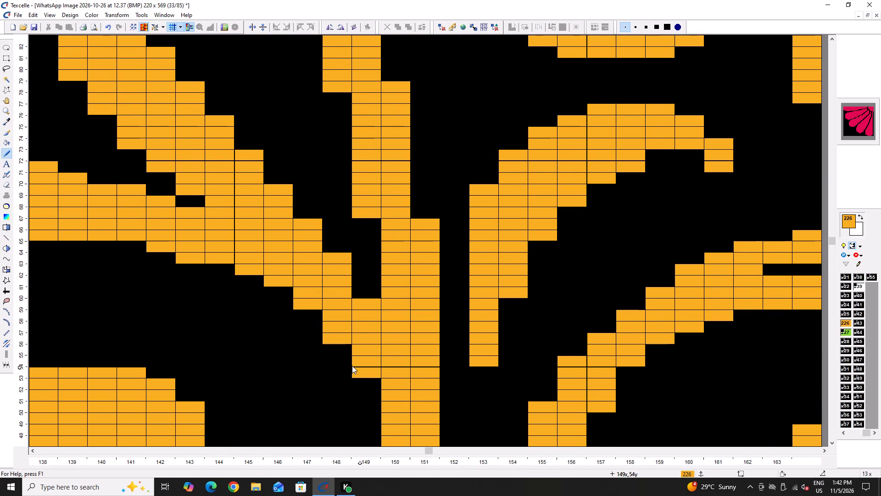
{"action": "left_click_drag", "start_coordinate": [139, 244], "coordinate": [130, 244]}
Thicken and smooth the arch's inner edge above the round bulb in orange, across columns 134–144, about rows 58–65.
{"action": "scroll", "coordinate": [240, 264], "scroll_direction": "down", "scroll_amount": 5, "text": "ctrl"}
{"action": "scroll", "coordinate": [192, 264], "scroll_direction": "up", "scroll_amount": 5, "text": "ctrl"}
{"action": "left_click", "coordinate": [95, 280]}
{"action": "left_click", "coordinate": [95, 282]}
{"action": "left_click", "coordinate": [94, 293]}
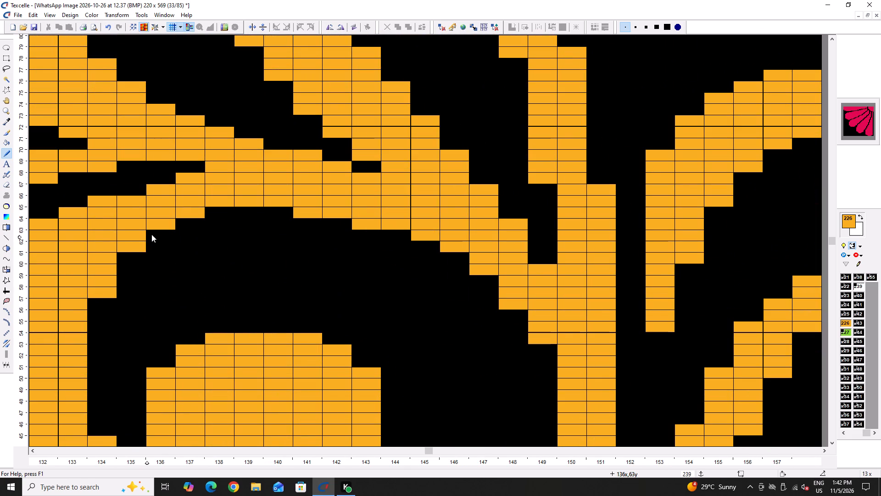
{"action": "left_click_drag", "start_coordinate": [134, 254], "coordinate": [131, 260]}
{"action": "double_click", "coordinate": [152, 233]}
{"action": "left_click", "coordinate": [179, 223]}
{"action": "left_click_drag", "start_coordinate": [207, 212], "coordinate": [283, 212]}
{"action": "left_click", "coordinate": [201, 221]}
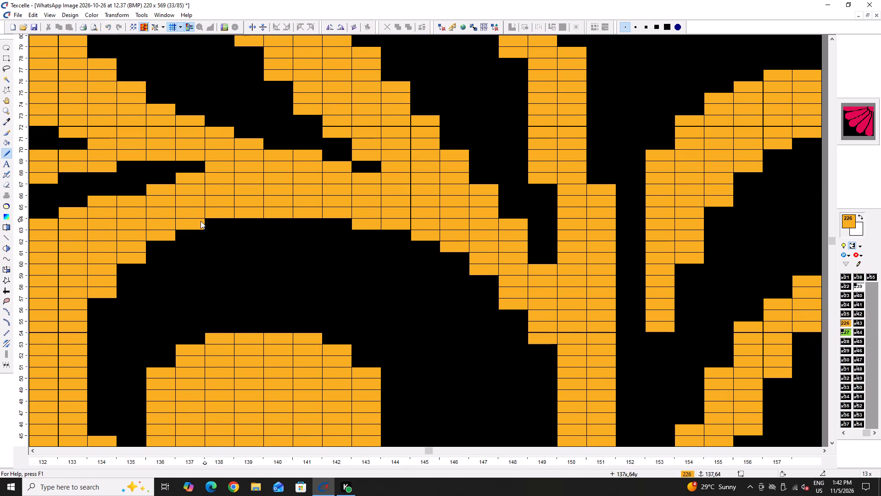
{"action": "left_click", "coordinate": [211, 219]}
{"action": "left_click", "coordinate": [392, 229]}
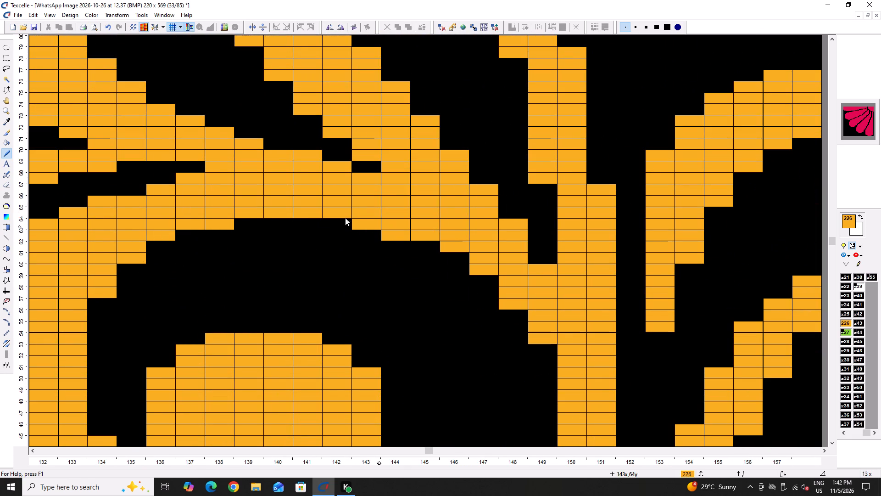
{"action": "double_click", "coordinate": [341, 220]}
{"action": "scroll", "coordinate": [107, 198], "scroll_direction": "down", "scroll_amount": 7, "text": "ctrl"}
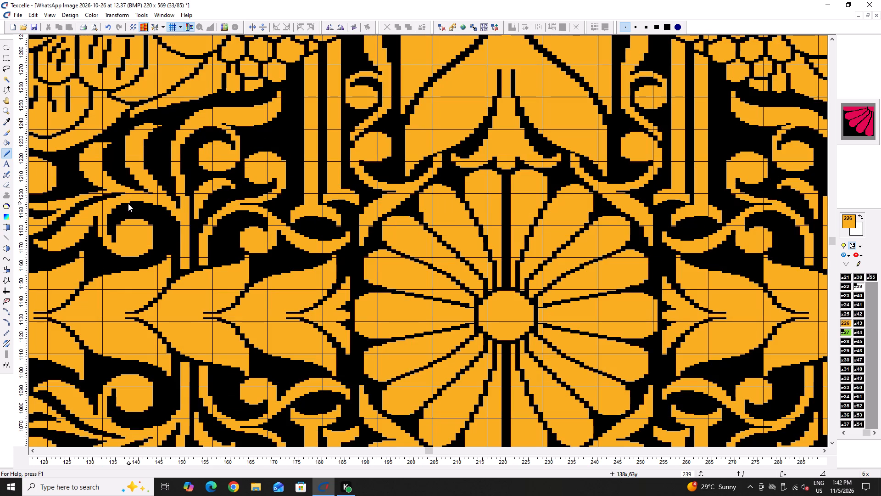
Save the image with the widened stem.
{"action": "key", "text": "ctrl+s"}
{"action": "key", "text": "ctrl+s"}
{"action": "key", "text": "ctrl+s"}
Outline a new orange leaf below the broad scroll, branching from the curl at column 162, row 104 to about column 174, row 98.
{"action": "scroll", "coordinate": [171, 229], "scroll_direction": "down", "scroll_amount": 5, "text": "ctrl"}
{"action": "scroll", "coordinate": [197, 208], "scroll_direction": "up", "scroll_amount": 7, "text": "ctrl"}
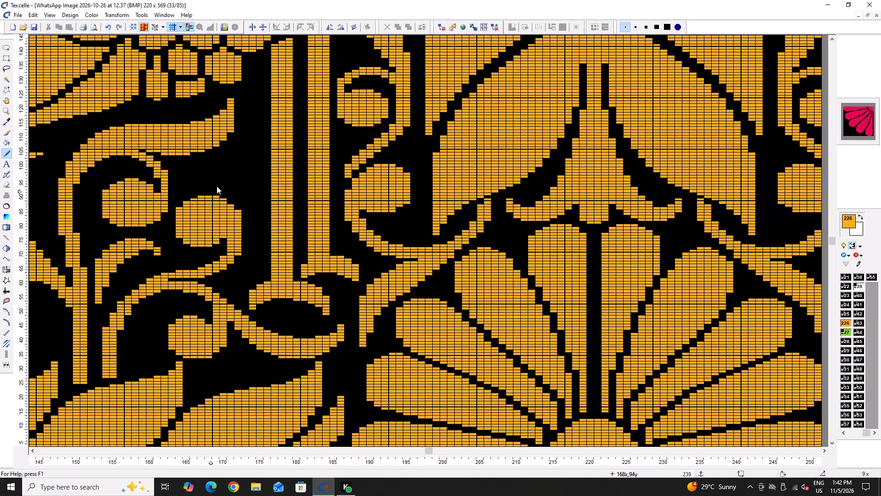
{"action": "scroll", "coordinate": [245, 155], "scroll_direction": "down", "scroll_amount": 1, "text": "ctrl"}
{"action": "scroll", "coordinate": [211, 152], "scroll_direction": "up", "scroll_amount": 2}
{"action": "scroll", "coordinate": [191, 273], "scroll_direction": "up", "scroll_amount": 4, "text": "ctrl"}
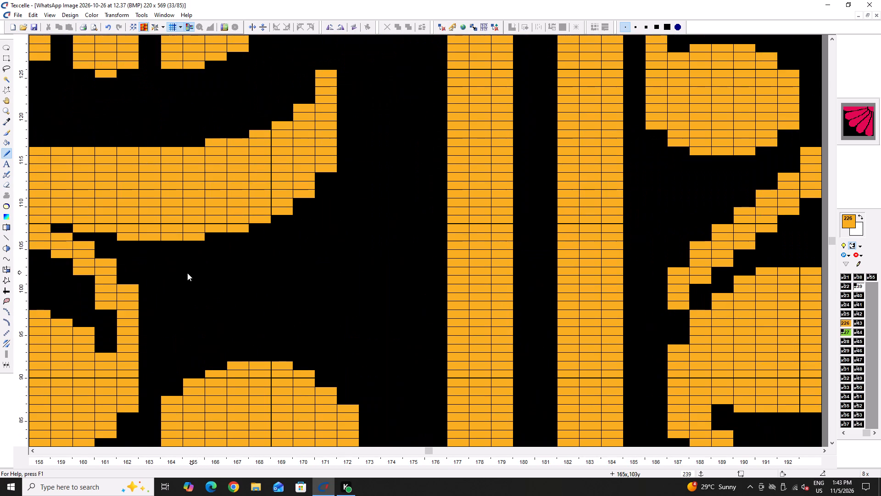
{"action": "left_click_drag", "start_coordinate": [152, 264], "coordinate": [389, 313]}
{"action": "left_click", "coordinate": [389, 312]}
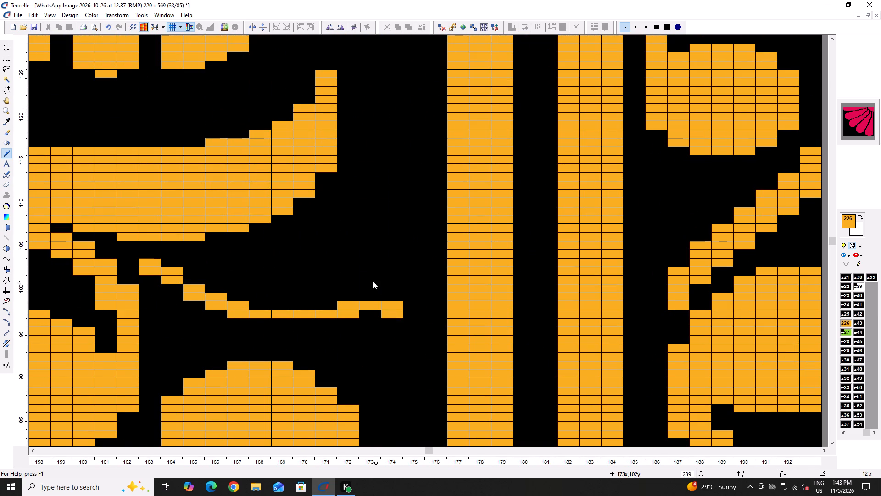
{"action": "left_click", "coordinate": [369, 279]}
{"action": "left_click_drag", "start_coordinate": [365, 276], "coordinate": [325, 261]}
{"action": "double_click", "coordinate": [323, 261]}
{"action": "left_click_drag", "start_coordinate": [305, 261], "coordinate": [290, 261]}
{"action": "left_click", "coordinate": [286, 261]}
{"action": "left_click_drag", "start_coordinate": [282, 261], "coordinate": [277, 261]}
{"action": "left_click_drag", "start_coordinate": [273, 263], "coordinate": [263, 265]}
{"action": "left_click_drag", "start_coordinate": [260, 265], "coordinate": [249, 268]}
{"action": "left_click", "coordinate": [143, 259]}
{"action": "left_click_drag", "start_coordinate": [127, 254], "coordinate": [200, 273]}
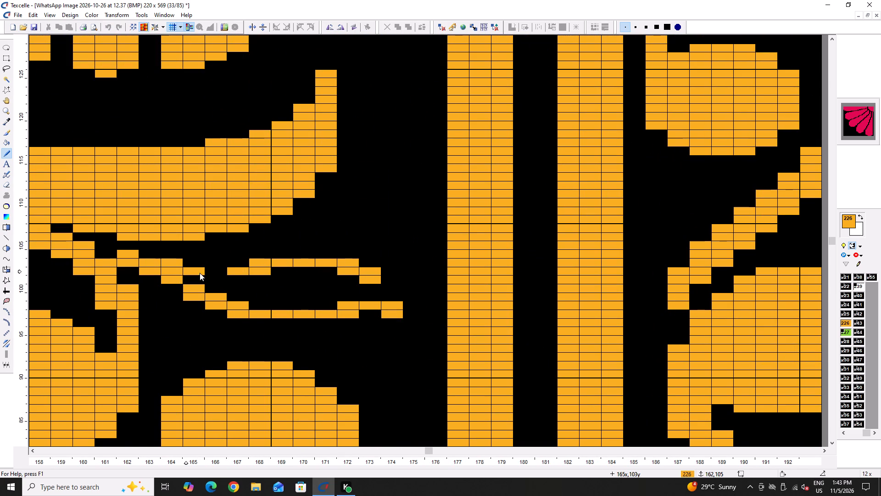
Fill the new leaf solid orange, bring its tip down at column 174 to about row 95, and complete its top edge at row 103.
{"action": "left_click_drag", "start_coordinate": [200, 273], "coordinate": [378, 293]}
{"action": "left_click_drag", "start_coordinate": [379, 293], "coordinate": [387, 331]}
{"action": "left_click_drag", "start_coordinate": [362, 297], "coordinate": [357, 292]}
{"action": "left_click_drag", "start_coordinate": [347, 289], "coordinate": [201, 278]}
{"action": "left_click", "coordinate": [200, 276]}
{"action": "left_click_drag", "start_coordinate": [200, 274], "coordinate": [314, 278]}
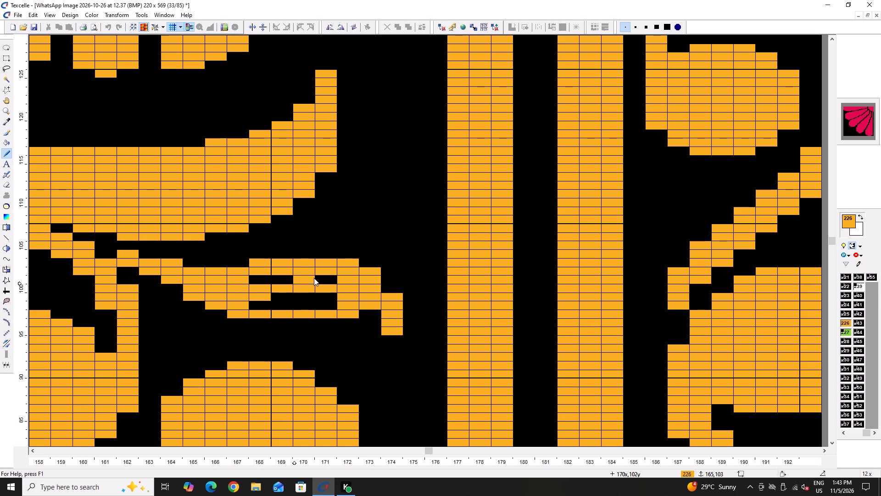
{"action": "left_click_drag", "start_coordinate": [314, 278], "coordinate": [298, 298]}
{"action": "left_click_drag", "start_coordinate": [322, 293], "coordinate": [315, 303]}
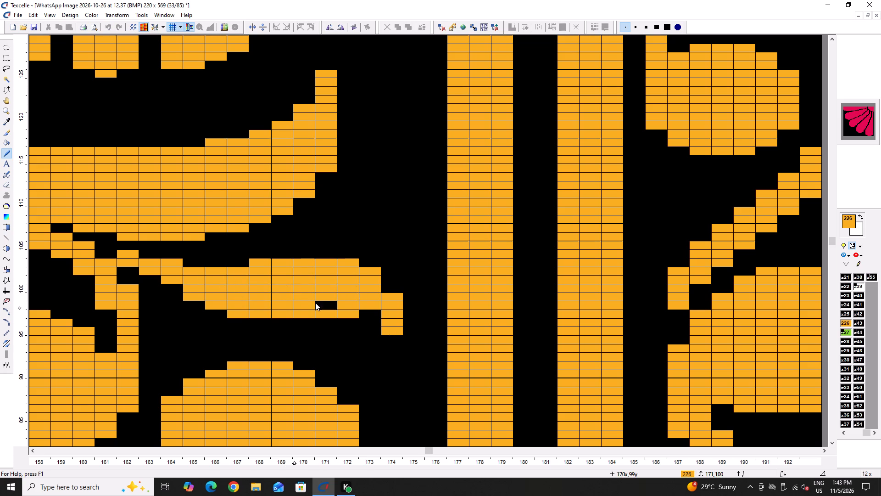
{"action": "left_click_drag", "start_coordinate": [315, 303], "coordinate": [327, 303]}
{"action": "left_click", "coordinate": [238, 259]}
{"action": "left_click_drag", "start_coordinate": [235, 259], "coordinate": [162, 258]}
Taper the leaf's tip by stepping its upper edge down in black over columns 170–174 and filling its underside in orange at columns 172–174.
{"action": "right_click", "coordinate": [340, 263]}
{"action": "right_click", "coordinate": [337, 263]}
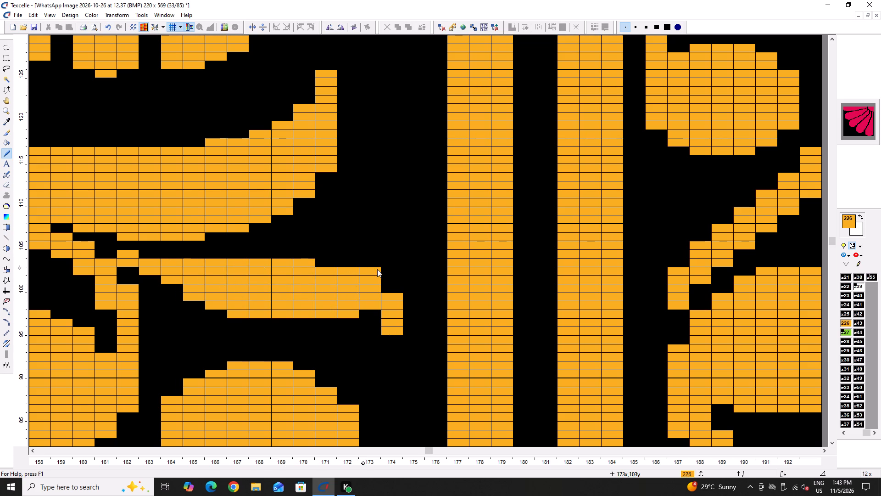
{"action": "right_click", "coordinate": [377, 269]}
{"action": "left_click_drag", "start_coordinate": [357, 302], "coordinate": [373, 311]}
{"action": "double_click", "coordinate": [379, 325]}
{"action": "left_click", "coordinate": [393, 334]}
{"action": "left_click_drag", "start_coordinate": [393, 337], "coordinate": [392, 344]}
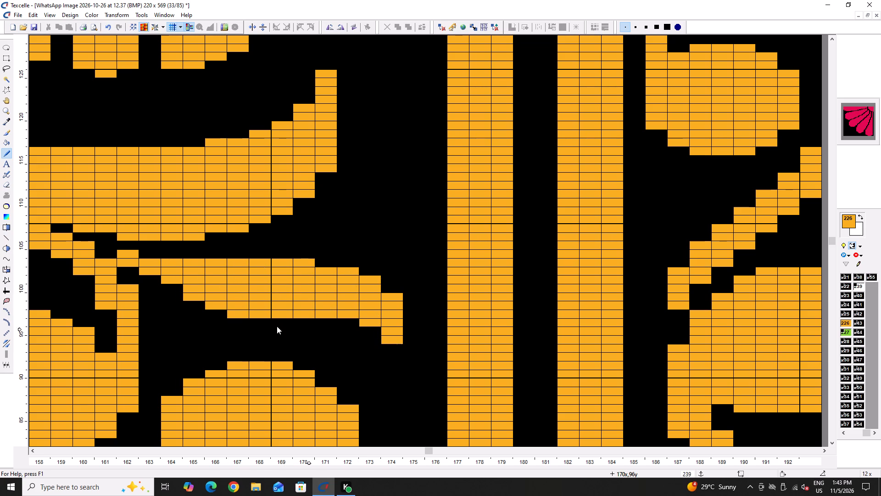
{"action": "right_click", "coordinate": [239, 316]}
{"action": "right_click", "coordinate": [307, 260]}
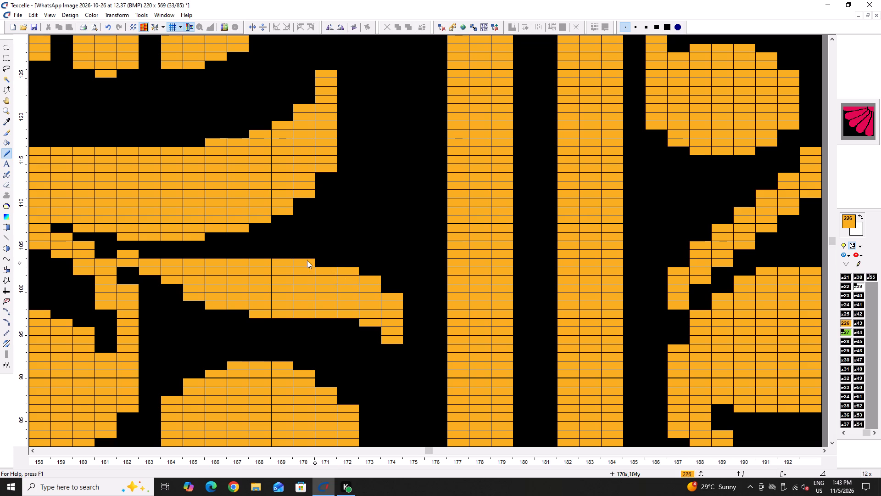
{"action": "right_click", "coordinate": [357, 265]}
{"action": "right_click", "coordinate": [368, 274]}
{"action": "right_click", "coordinate": [388, 292]}
{"action": "right_click", "coordinate": [388, 294]}
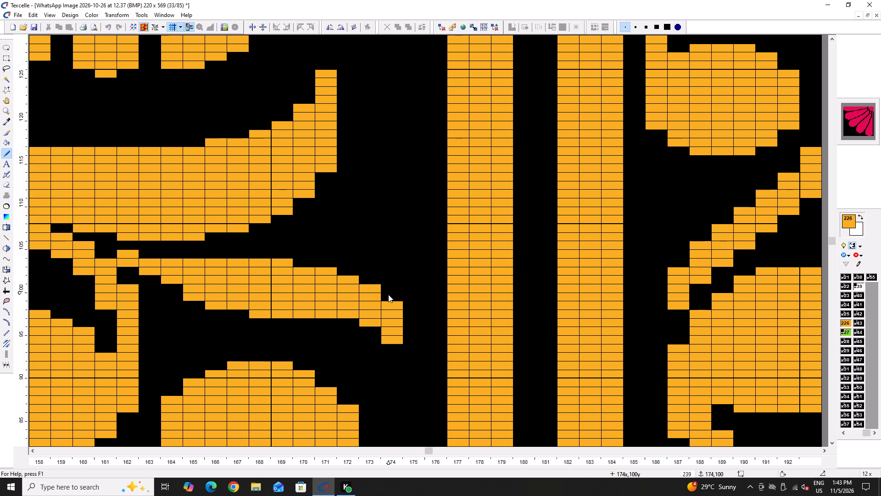
Save the image with the new leaf.
{"action": "key", "text": "ctrl+s"}
{"action": "key", "text": "ctrl+s"}
{"action": "key", "text": "ctrl+s"}
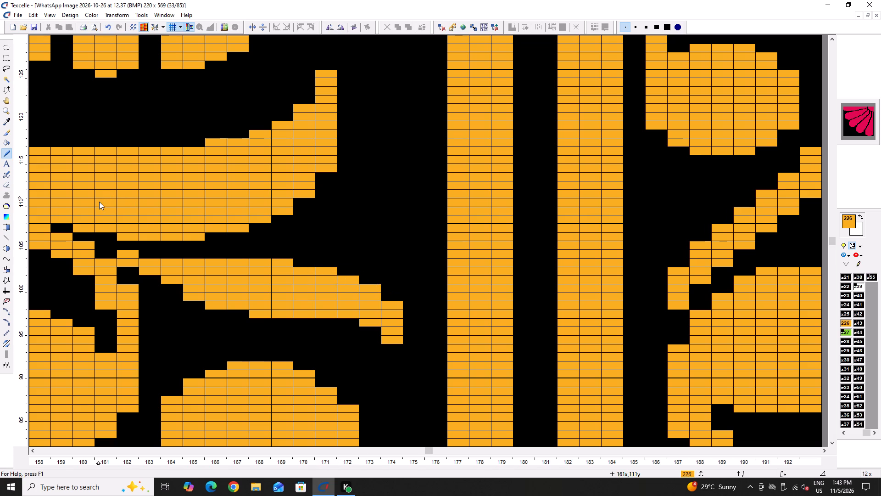
Lengthen the new leaf's tip in orange down column 174 to about row 92.
{"action": "scroll", "coordinate": [115, 235], "scroll_direction": "down", "scroll_amount": 4, "text": "ctrl"}
{"action": "scroll", "coordinate": [182, 261], "scroll_direction": "down", "scroll_amount": 3, "text": "ctrl"}
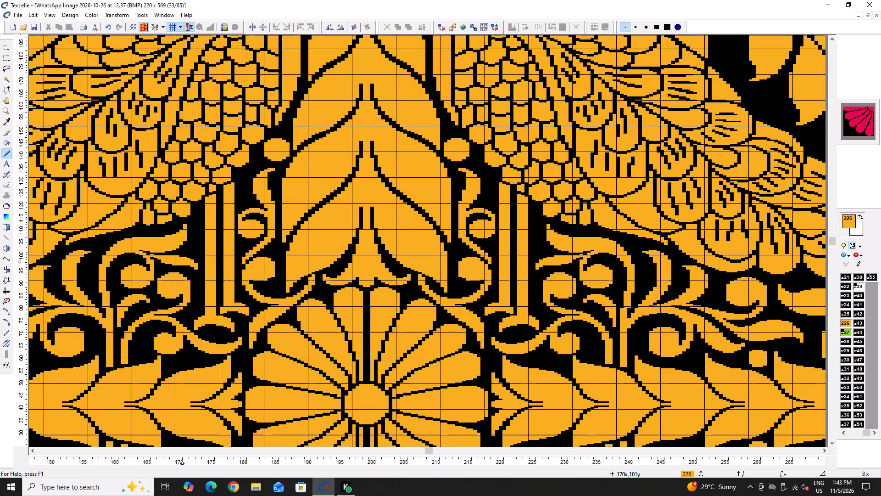
{"action": "scroll", "coordinate": [185, 261], "scroll_direction": "up", "scroll_amount": 7, "text": "ctrl"}
{"action": "left_click_drag", "start_coordinate": [270, 311], "coordinate": [270, 330]}
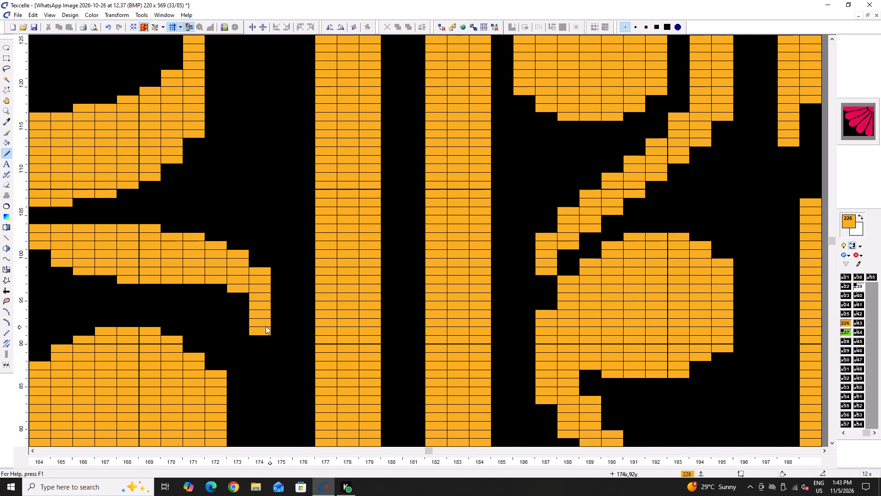
{"action": "key", "text": "Left"}
{"action": "key", "text": "Left"}
{"action": "left_click_drag", "start_coordinate": [217, 243], "coordinate": [295, 287]}
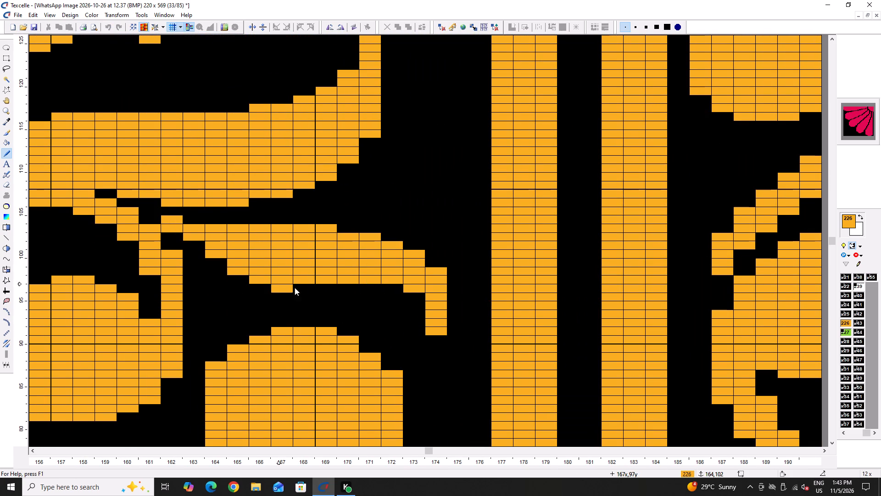
Thicken the new leaf's underside in orange down to row 96 over columns 168–172 and to about row 93 at column 173.
{"action": "left_click_drag", "start_coordinate": [295, 287], "coordinate": [426, 321]}
{"action": "left_click", "coordinate": [425, 321]}
{"action": "double_click", "coordinate": [414, 300]}
{"action": "left_click", "coordinate": [409, 297]}
{"action": "left_click_drag", "start_coordinate": [406, 294], "coordinate": [305, 286]}
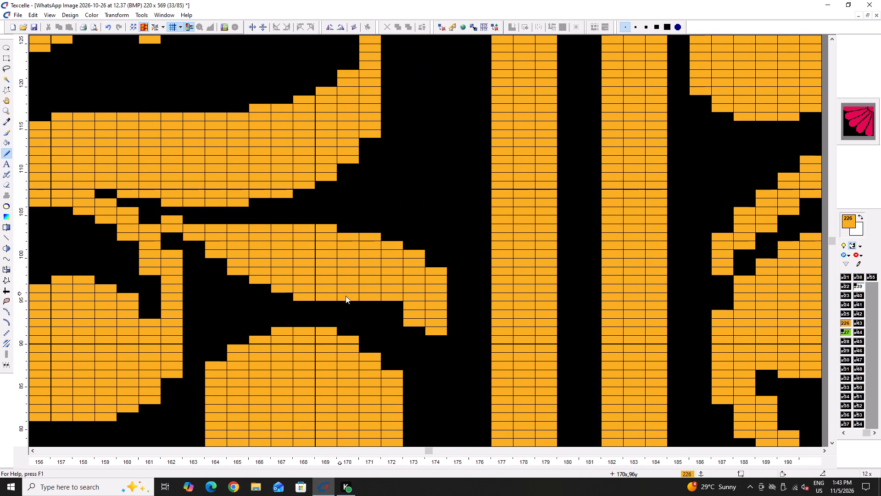
Step the leaf's lower edge in black, trimming row 97 at column 167, row 96 at columns 168–169, and row 93 at column 173.
{"action": "right_click", "coordinate": [296, 293]}
{"action": "right_click", "coordinate": [408, 321]}
{"action": "right_click", "coordinate": [409, 324]}
{"action": "right_click", "coordinate": [436, 330]}
{"action": "left_click", "coordinate": [436, 327]}
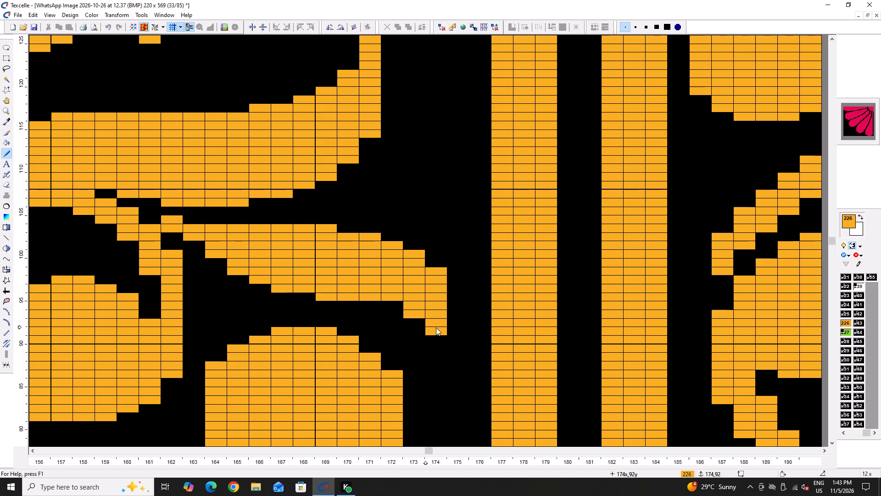
{"action": "right_click", "coordinate": [322, 298]}
{"action": "right_click", "coordinate": [274, 290]}
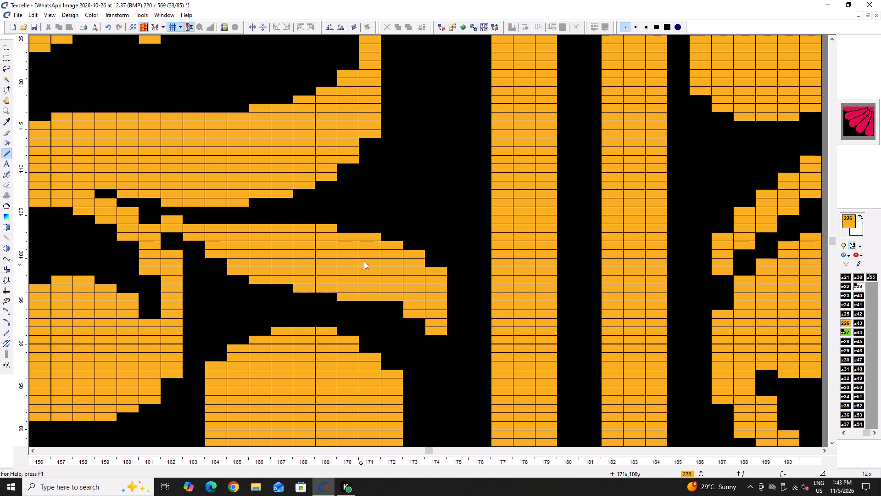
Lower the leaf's upper edge by one row in black at columns 169 and 171–174.
{"action": "right_click", "coordinate": [417, 252]}
{"action": "right_click", "coordinate": [418, 251]}
{"action": "right_click", "coordinate": [436, 266]}
{"action": "right_click", "coordinate": [436, 267]}
{"action": "right_click", "coordinate": [393, 242]}
{"action": "right_click", "coordinate": [377, 236]}
{"action": "right_click_drag", "start_coordinate": [335, 225], "coordinate": [328, 225]}
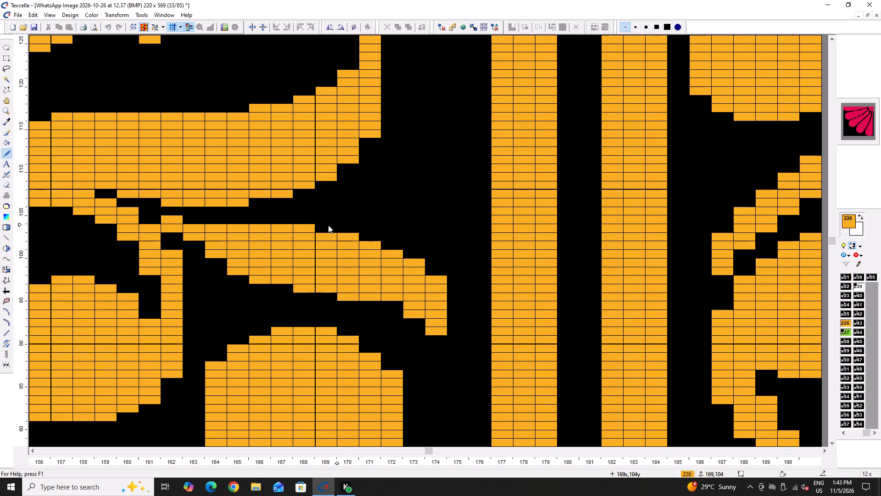
{"action": "right_click_drag", "start_coordinate": [328, 225], "coordinate": [327, 225]}
Save the image with the reshaped leaf.
{"action": "scroll", "coordinate": [305, 269], "scroll_direction": "down", "scroll_amount": 7, "text": "ctrl"}
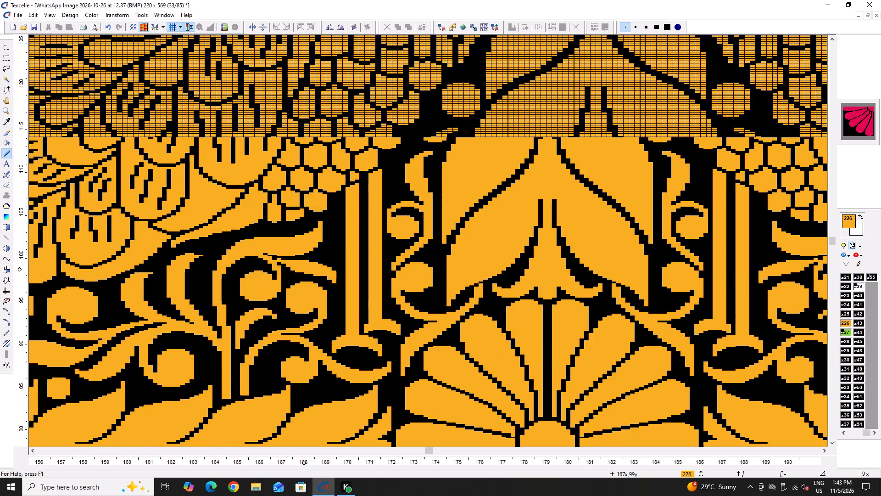
{"action": "scroll", "coordinate": [304, 269], "scroll_direction": "down", "scroll_amount": 2, "text": "ctrl"}
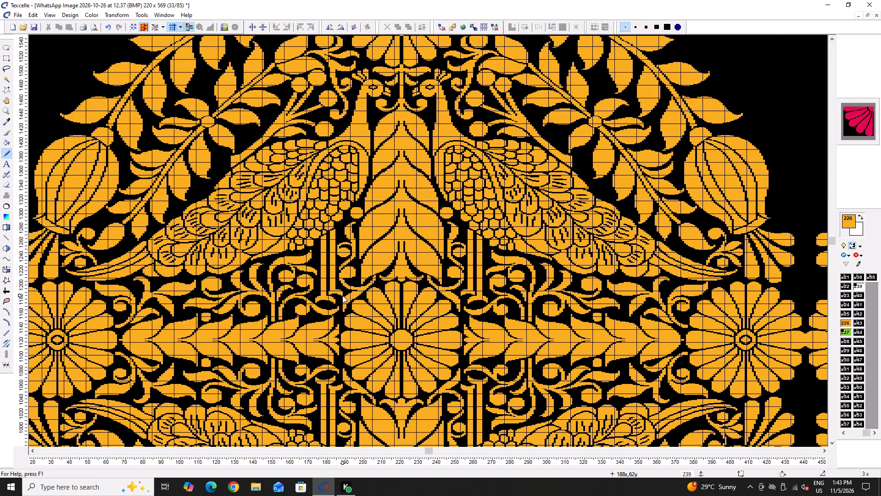
{"action": "key", "text": "ctrl+s"}
{"action": "key", "text": "ctrl+s"}
{"action": "key", "text": "ctrl+s"}
{"action": "key", "text": "ctrl+s"}
{"action": "key", "text": "ctrl+s"}
Thicken the black V-shaped line in the horizontal leaf band by one row along its outer side across columns 99–109.
{"action": "scroll", "coordinate": [127, 352], "scroll_direction": "up", "scroll_amount": 6, "text": "ctrl"}
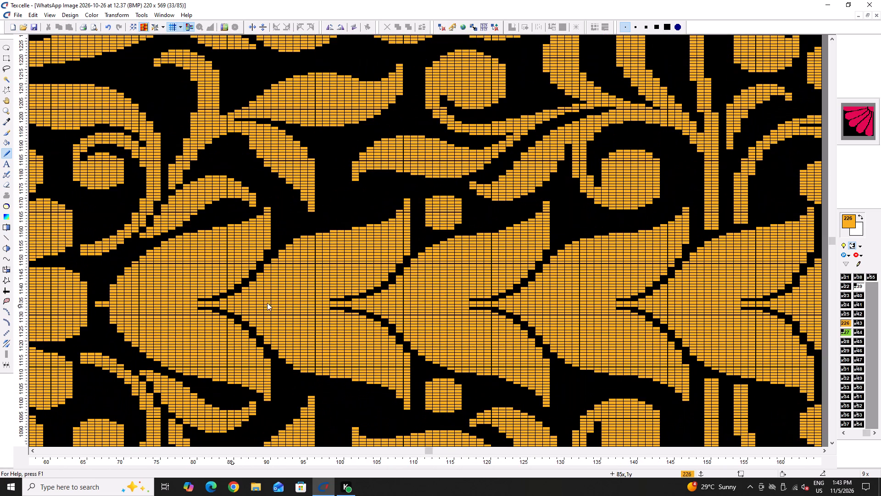
{"action": "scroll", "coordinate": [373, 295], "scroll_direction": "up", "scroll_amount": 4, "text": "ctrl"}
{"action": "right_click", "coordinate": [247, 302]}
{"action": "right_click", "coordinate": [247, 302]}
{"action": "right_click", "coordinate": [247, 302]}
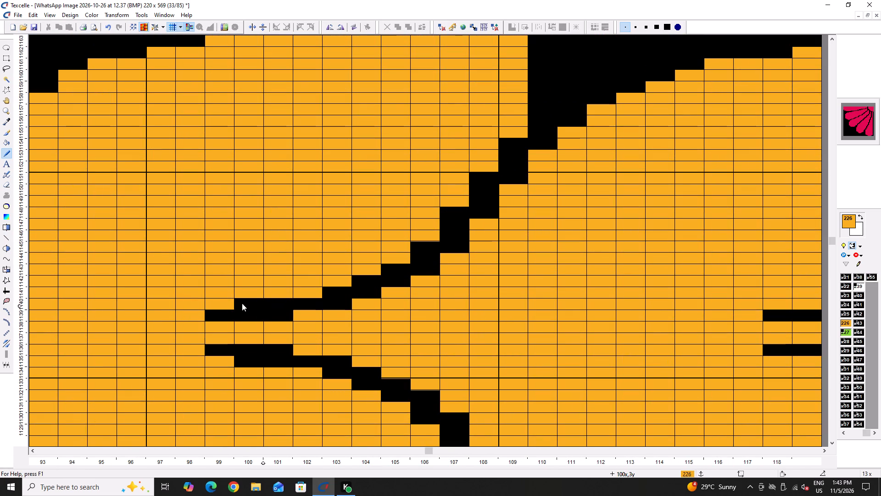
{"action": "right_click_drag", "start_coordinate": [235, 304], "coordinate": [206, 306]}
{"action": "right_click", "coordinate": [205, 306]}
{"action": "right_click_drag", "start_coordinate": [293, 293], "coordinate": [311, 293]}
{"action": "right_click", "coordinate": [312, 293]}
{"action": "right_click", "coordinate": [340, 281]}
{"action": "right_click", "coordinate": [376, 270]}
{"action": "right_click", "coordinate": [398, 262]}
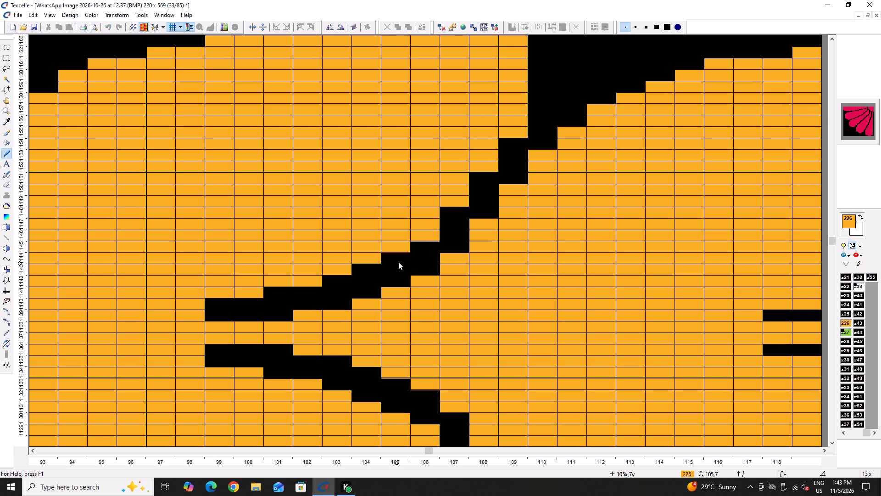
{"action": "right_click", "coordinate": [423, 237]}
{"action": "right_click", "coordinate": [456, 199]}
{"action": "right_click", "coordinate": [482, 178]}
{"action": "right_click", "coordinate": [483, 175]}
{"action": "right_click", "coordinate": [484, 171]}
{"action": "right_click", "coordinate": [484, 171]}
{"action": "right_click", "coordinate": [516, 131]}
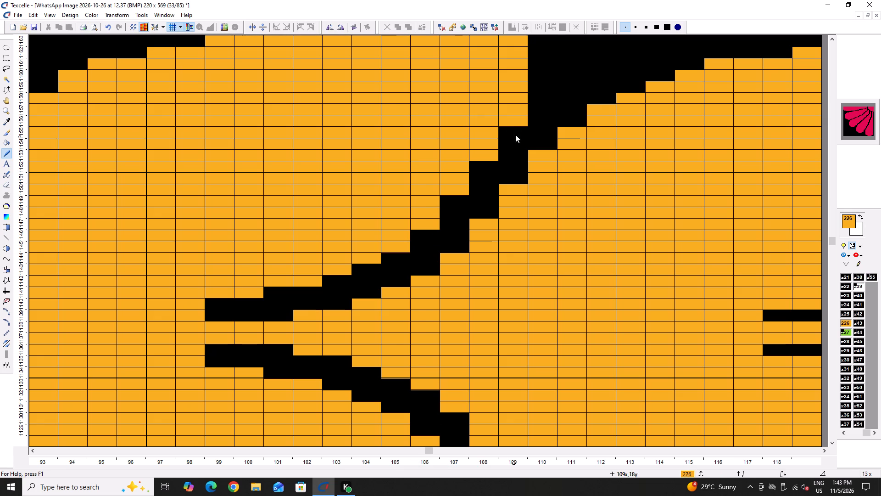
{"action": "right_click", "coordinate": [516, 130]}
Thicken the leaf band's first black V-shaped line by one row along its outer side across columns 81–90.
{"action": "scroll", "coordinate": [320, 175], "scroll_direction": "down", "scroll_amount": 4, "text": "ctrl"}
{"action": "scroll", "coordinate": [50, 210], "scroll_direction": "up", "scroll_amount": 4, "text": "ctrl"}
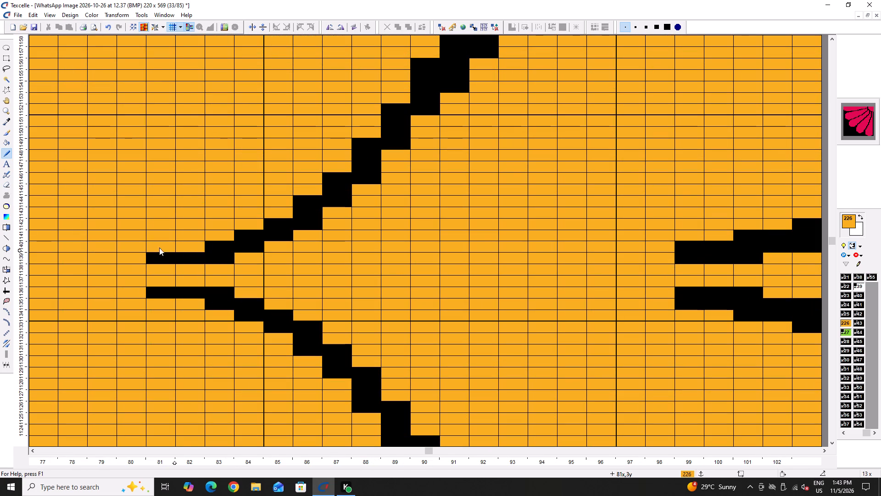
{"action": "right_click_drag", "start_coordinate": [151, 247], "coordinate": [194, 248]}
{"action": "right_click", "coordinate": [194, 248]}
{"action": "right_click", "coordinate": [223, 237]}
{"action": "right_click", "coordinate": [253, 223]}
{"action": "right_click", "coordinate": [278, 210]}
{"action": "right_click", "coordinate": [278, 210]}
{"action": "right_click", "coordinate": [278, 210]}
{"action": "right_click", "coordinate": [307, 191]}
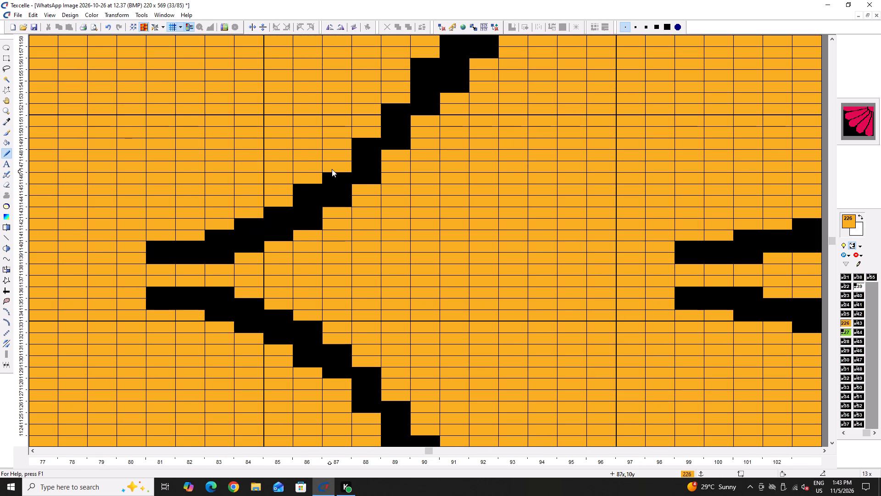
{"action": "right_click", "coordinate": [332, 169]}
{"action": "right_click", "coordinate": [363, 130]}
{"action": "scroll", "coordinate": [364, 152], "scroll_direction": "up", "scroll_amount": 2}
{"action": "right_click", "coordinate": [393, 188]}
{"action": "right_click", "coordinate": [418, 144]}
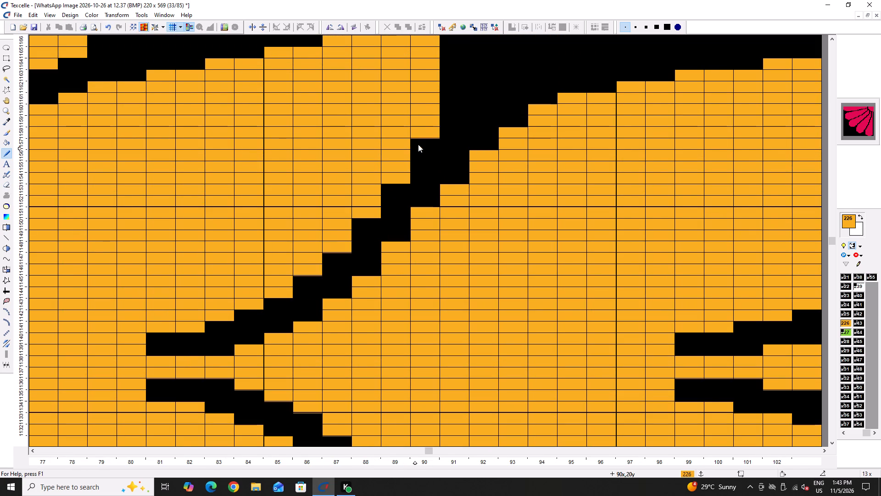
{"action": "scroll", "coordinate": [257, 165], "scroll_direction": "down", "scroll_amount": 6, "text": "ctrl"}
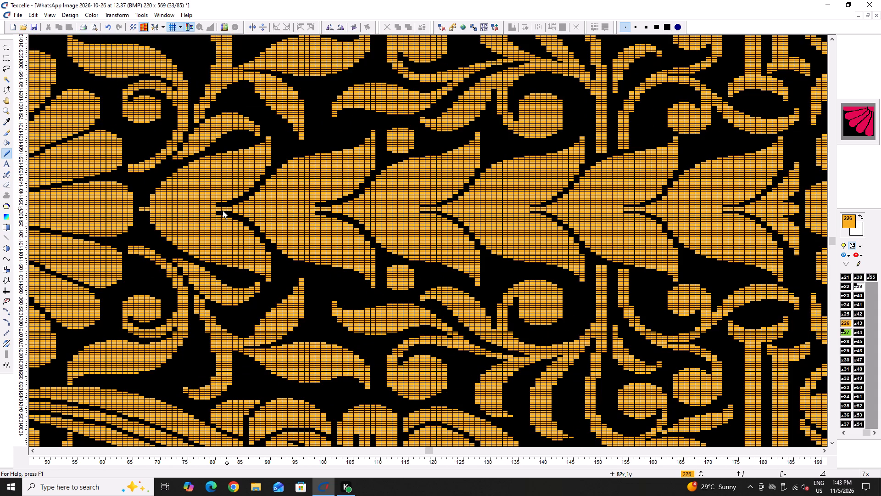
Build up the blunt end of the horizontal leaf chain in orange at columns 67–68, around its small nub beside the flower petal.
{"action": "scroll", "coordinate": [146, 209], "scroll_direction": "up", "scroll_amount": 4, "text": "ctrl"}
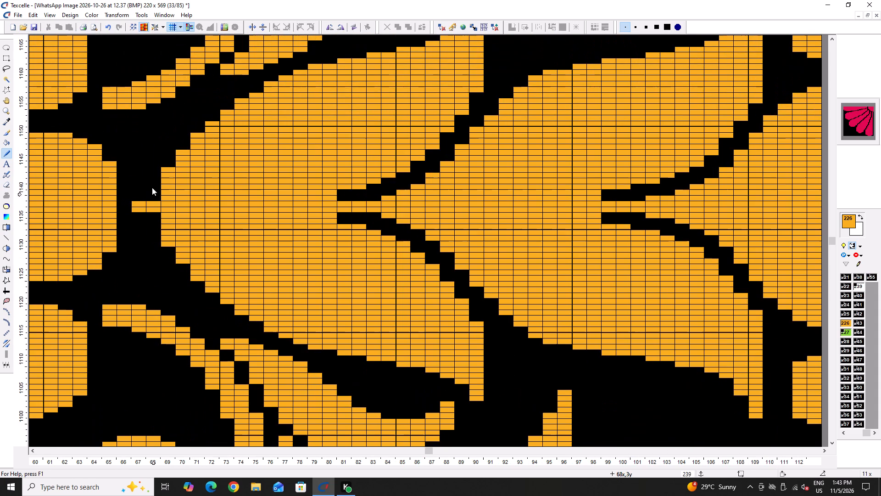
{"action": "left_click", "coordinate": [149, 182]}
{"action": "left_click", "coordinate": [150, 187]}
{"action": "left_click_drag", "start_coordinate": [150, 192], "coordinate": [151, 212]}
{"action": "left_click_drag", "start_coordinate": [138, 192], "coordinate": [139, 211]}
{"action": "left_click", "coordinate": [139, 211]}
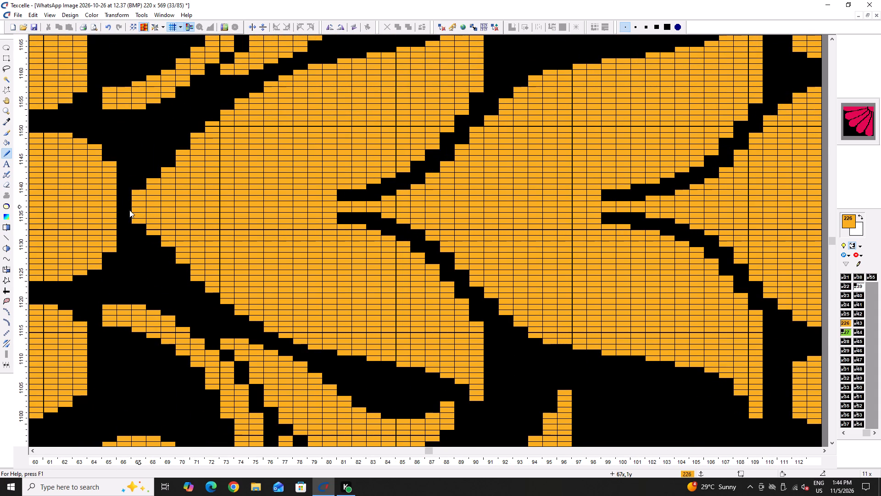
Smooth the chain's pointed end into even steps at columns 67–69, filling gaps in orange and trimming excess pixels in black.
{"action": "scroll", "coordinate": [128, 210], "scroll_direction": "down", "scroll_amount": 3, "text": "ctrl"}
{"action": "scroll", "coordinate": [135, 198], "scroll_direction": "up", "scroll_amount": 4, "text": "ctrl"}
{"action": "triple_click", "coordinate": [156, 188]}
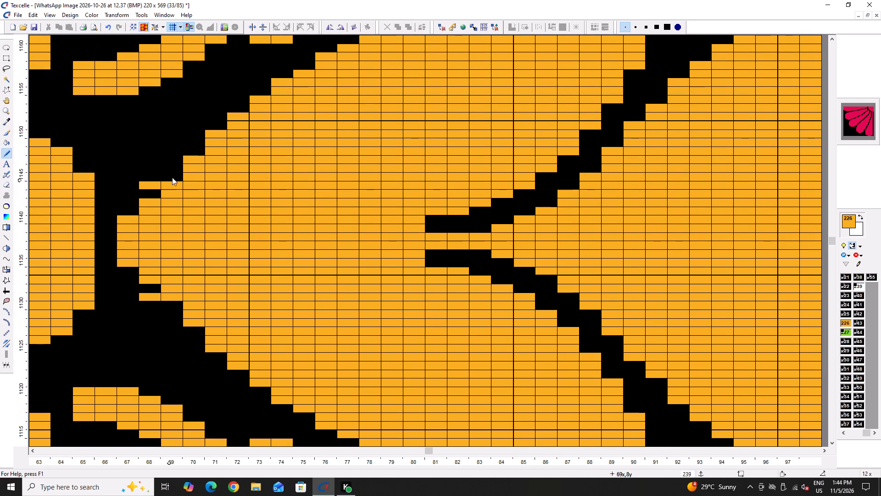
{"action": "left_click", "coordinate": [172, 177]}
{"action": "left_click", "coordinate": [161, 189]}
{"action": "left_click_drag", "start_coordinate": [135, 204], "coordinate": [135, 212]}
{"action": "left_click", "coordinate": [135, 216]}
{"action": "right_click", "coordinate": [124, 202]}
{"action": "right_click", "coordinate": [124, 202]}
{"action": "right_click", "coordinate": [124, 202]}
{"action": "right_click", "coordinate": [142, 188]}
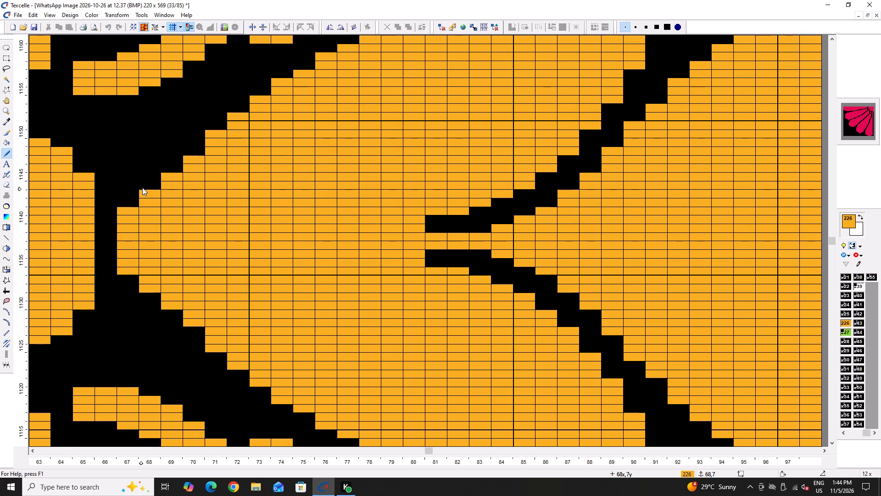
{"action": "scroll", "coordinate": [143, 187], "scroll_direction": "down", "scroll_amount": 5, "text": "ctrl"}
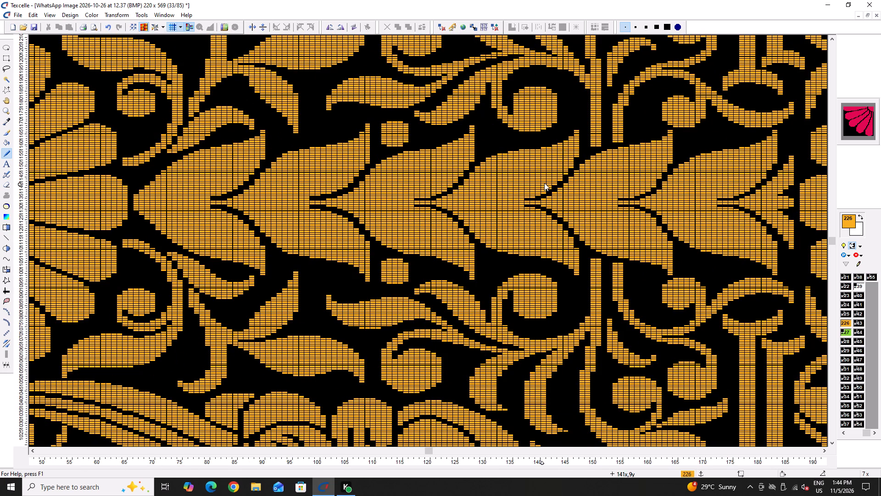
Thicken the black gap between the third and fourth leaves of the horizontal chain along its outer edge at columns 120–127.
{"action": "scroll", "coordinate": [543, 182], "scroll_direction": "up", "scroll_amount": 4, "text": "ctrl"}
{"action": "right_click", "coordinate": [290, 235]}
{"action": "right_click", "coordinate": [290, 235]}
{"action": "right_click", "coordinate": [302, 227]}
{"action": "right_click", "coordinate": [319, 222]}
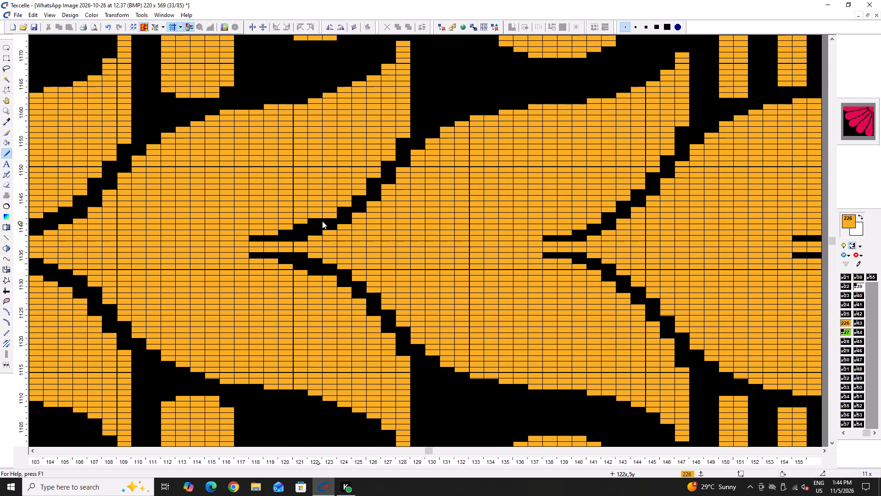
{"action": "right_click", "coordinate": [334, 214]}
{"action": "right_click", "coordinate": [347, 206]}
{"action": "right_click", "coordinate": [361, 189]}
{"action": "right_click", "coordinate": [370, 180]}
{"action": "right_click", "coordinate": [370, 180]}
{"action": "right_click", "coordinate": [373, 176]}
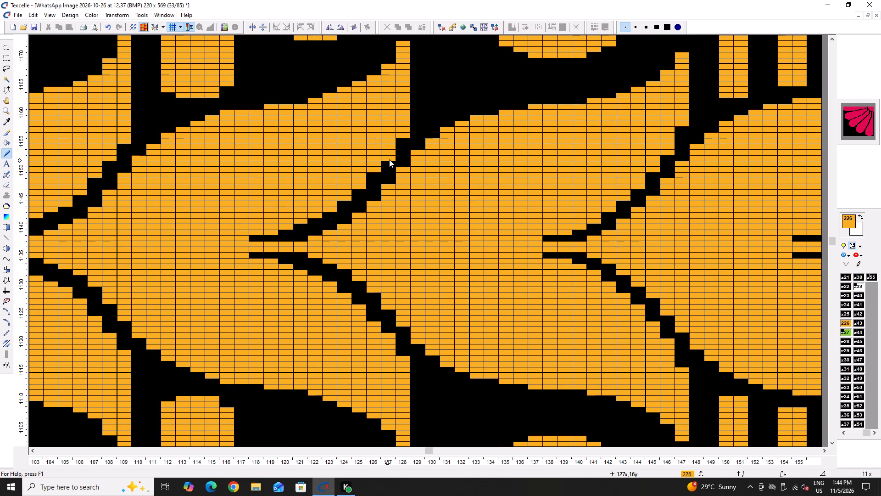
{"action": "right_click", "coordinate": [390, 158]}
{"action": "right_click", "coordinate": [390, 158]}
Thicken the chain's black gap that starts at column 138 by adding black pixels along its outer edge through column 146.
{"action": "scroll", "coordinate": [271, 193], "scroll_direction": "down", "scroll_amount": 4, "text": "ctrl"}
{"action": "scroll", "coordinate": [404, 199], "scroll_direction": "up", "scroll_amount": 5, "text": "ctrl"}
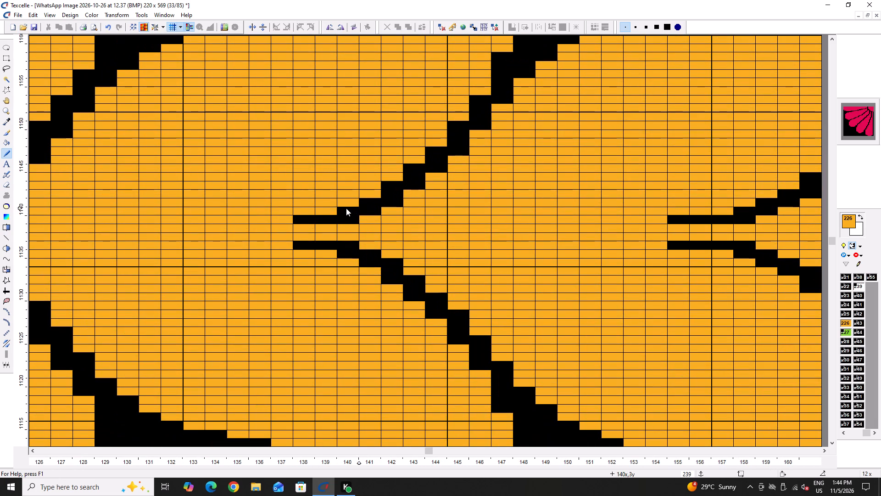
{"action": "right_click", "coordinate": [320, 209]}
{"action": "right_click", "coordinate": [354, 203]}
{"action": "right_click", "coordinate": [377, 192]}
{"action": "right_click", "coordinate": [307, 214]}
{"action": "right_click", "coordinate": [307, 214]}
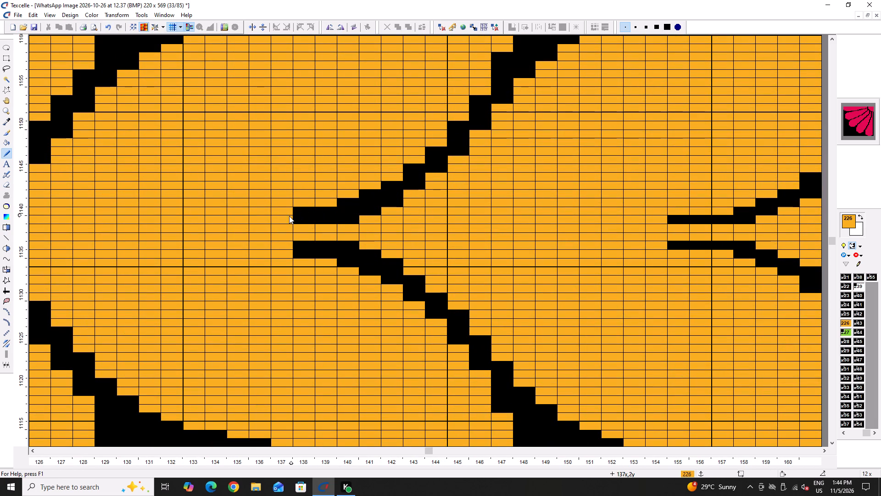
{"action": "right_click", "coordinate": [389, 180]}
{"action": "right_click", "coordinate": [392, 179]}
{"action": "right_click", "coordinate": [421, 162]}
{"action": "scroll", "coordinate": [429, 175], "scroll_direction": "up", "scroll_amount": 2}
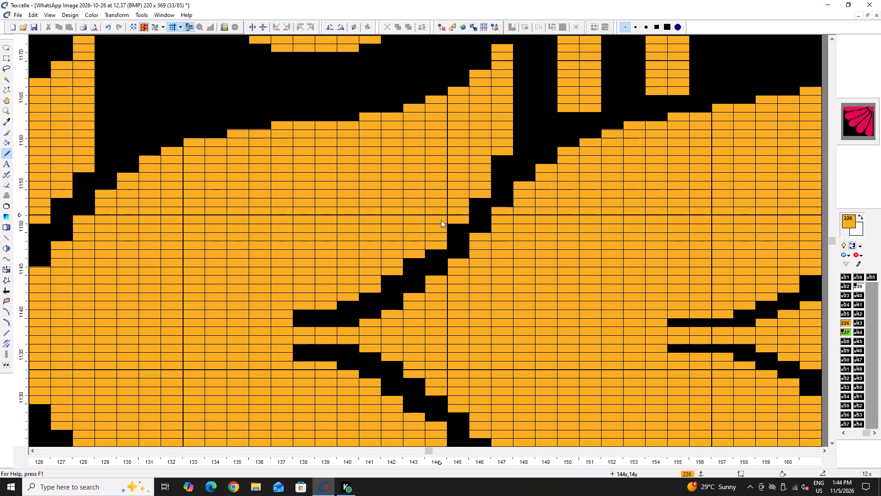
{"action": "right_click", "coordinate": [440, 247]}
{"action": "right_click", "coordinate": [441, 247]}
{"action": "right_click", "coordinate": [462, 223]}
{"action": "right_click", "coordinate": [462, 223]}
{"action": "right_click", "coordinate": [480, 195]}
Widen the chain's black gap that starts at column 155 with black pixels along its outer edge at columns 157–163.
{"action": "scroll", "coordinate": [373, 208], "scroll_direction": "down", "scroll_amount": 4, "text": "ctrl"}
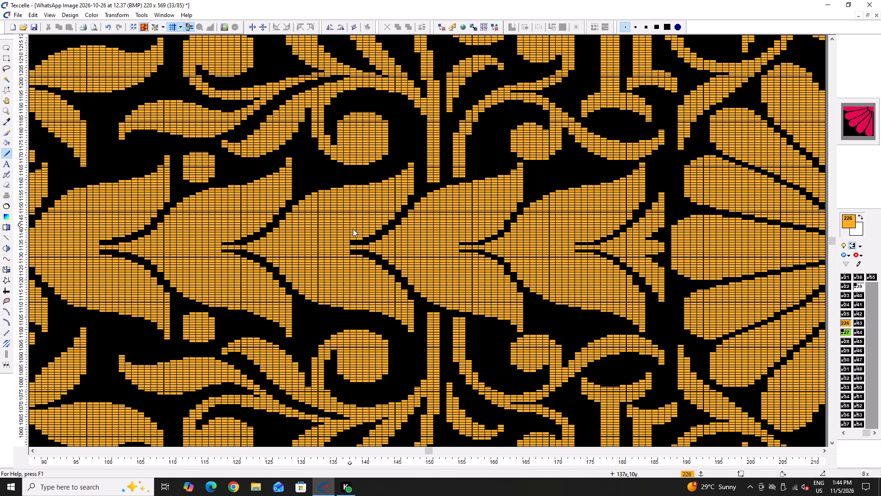
{"action": "scroll", "coordinate": [235, 238], "scroll_direction": "up", "scroll_amount": 1, "text": "ctrl"}
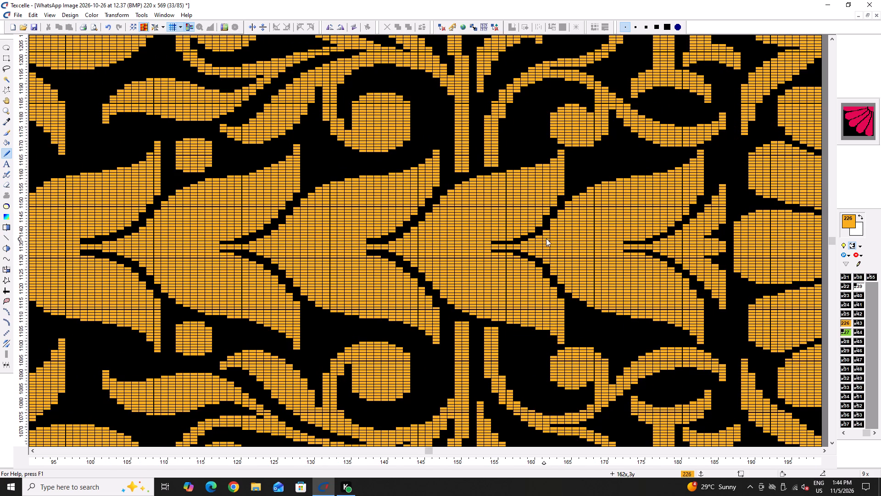
{"action": "scroll", "coordinate": [515, 237], "scroll_direction": "up", "scroll_amount": 4, "text": "ctrl"}
{"action": "right_click", "coordinate": [487, 251]}
{"action": "right_click", "coordinate": [514, 238]}
{"action": "right_click", "coordinate": [516, 238]}
{"action": "right_click", "coordinate": [547, 225]}
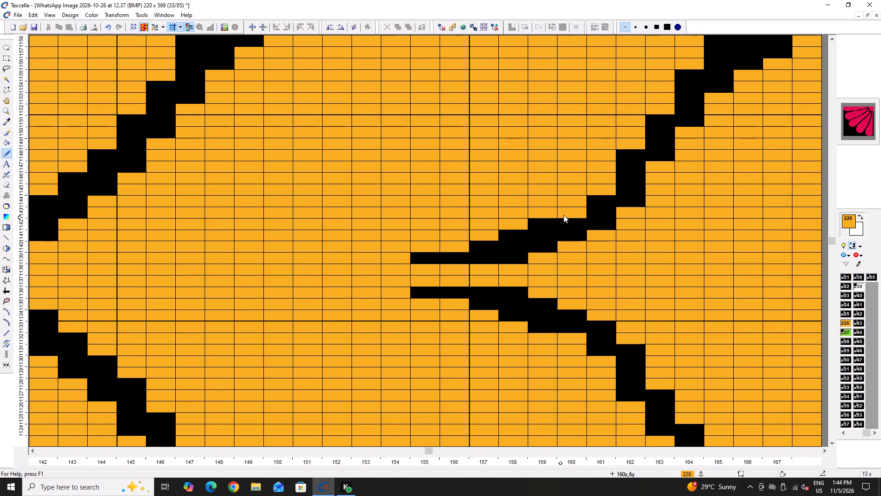
{"action": "right_click", "coordinate": [568, 213]}
{"action": "key", "text": "Right"}
{"action": "key", "text": "Right"}
{"action": "scroll", "coordinate": [460, 221], "scroll_direction": "up", "scroll_amount": 2}
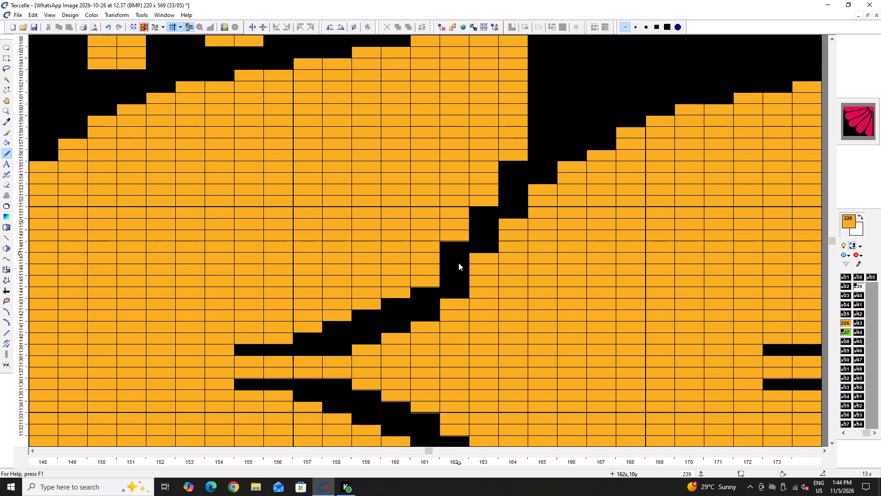
{"action": "right_click", "coordinate": [433, 277]}
{"action": "right_click", "coordinate": [430, 280]}
{"action": "right_click", "coordinate": [430, 281]}
{"action": "right_click", "coordinate": [458, 238]}
{"action": "right_click", "coordinate": [492, 201]}
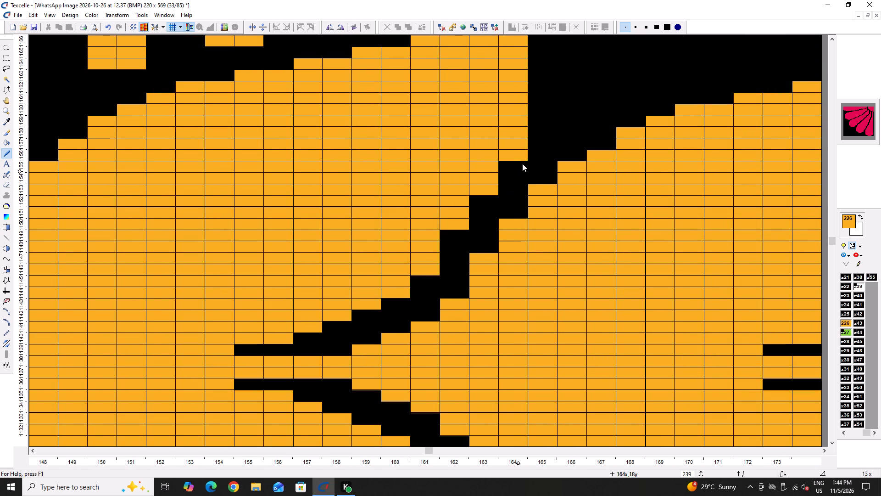
Save the image with the thickened leaf gaps.
{"action": "key", "text": "ctrl+s"}
{"action": "key", "text": "ctrl+s"}
{"action": "key", "text": "ctrl+s"}
Trim the inner edge of the same gap in orange at columns 158–162 to even out its steps.
{"action": "scroll", "coordinate": [435, 251], "scroll_direction": "down", "scroll_amount": 6, "text": "ctrl"}
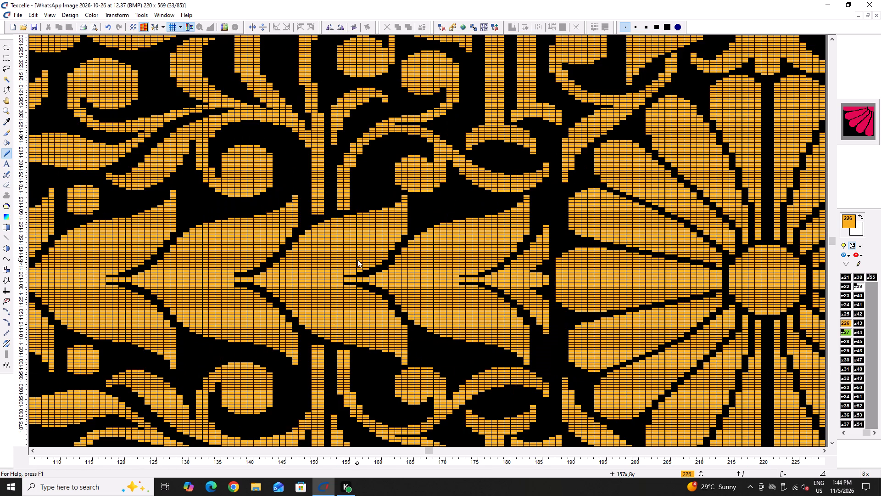
{"action": "scroll", "coordinate": [389, 294], "scroll_direction": "up", "scroll_amount": 3, "text": "ctrl"}
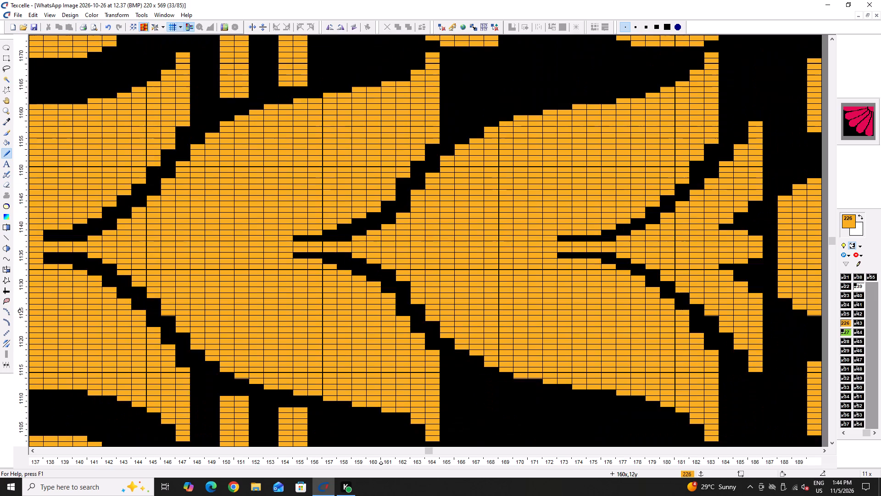
{"action": "scroll", "coordinate": [381, 311], "scroll_direction": "up", "scroll_amount": 2, "text": "ctrl"}
{"action": "left_click", "coordinate": [398, 237]}
{"action": "left_click", "coordinate": [426, 253]}
{"action": "left_click", "coordinate": [368, 222]}
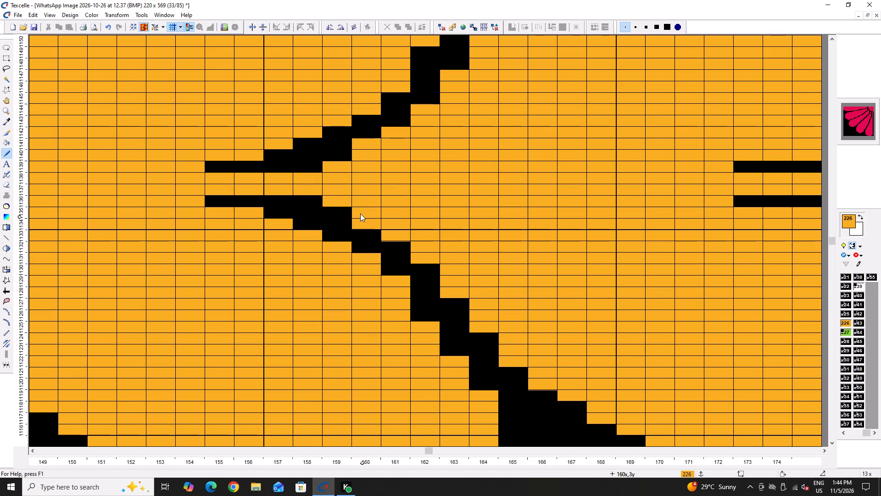
{"action": "left_click", "coordinate": [347, 212]}
{"action": "left_click", "coordinate": [307, 199]}
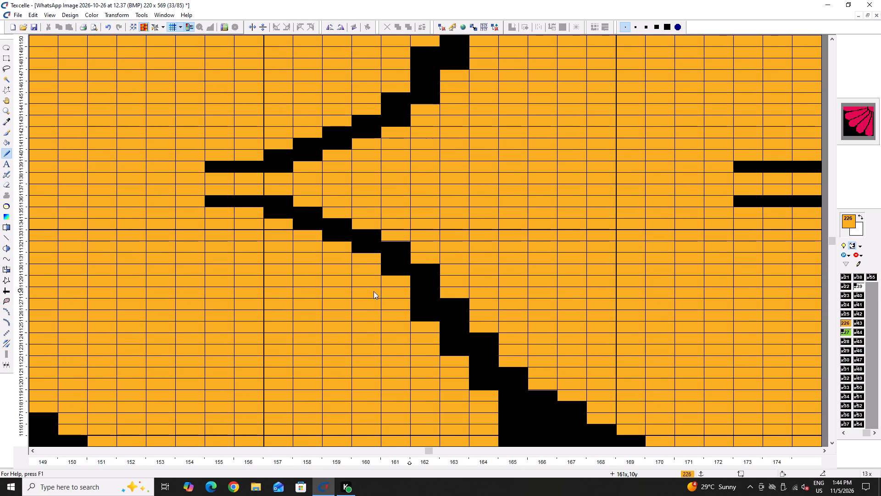
Save the image with the trimmed gap.
{"action": "scroll", "coordinate": [389, 293], "scroll_direction": "down", "scroll_amount": 6, "text": "ctrl"}
{"action": "scroll", "coordinate": [415, 247], "scroll_direction": "up", "scroll_amount": 2, "text": "ctrl"}
{"action": "key", "text": "ctrl+s"}
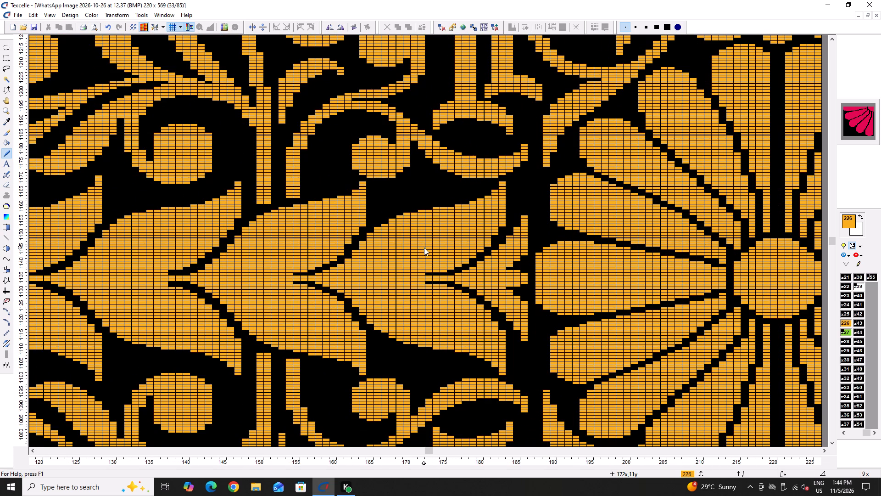
{"action": "key", "text": "ctrl+s"}
{"action": "key", "text": "ctrl+s"}
{"action": "key", "text": "ctrl+s"}
{"action": "key", "text": "ctrl+s"}
{"action": "key", "text": "ctrl+s"}
{"action": "key", "text": "ctrl+s"}
{"action": "key", "text": "ctrl+s"}
{"action": "key", "text": "ctrl+s"}
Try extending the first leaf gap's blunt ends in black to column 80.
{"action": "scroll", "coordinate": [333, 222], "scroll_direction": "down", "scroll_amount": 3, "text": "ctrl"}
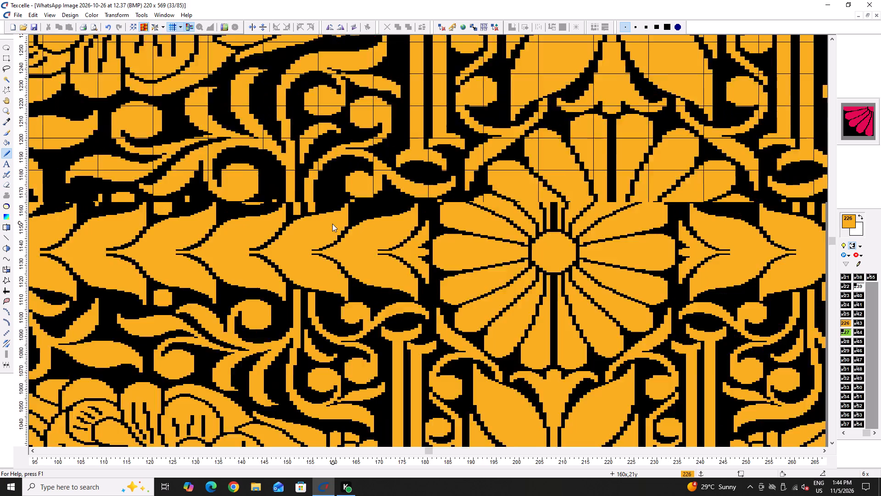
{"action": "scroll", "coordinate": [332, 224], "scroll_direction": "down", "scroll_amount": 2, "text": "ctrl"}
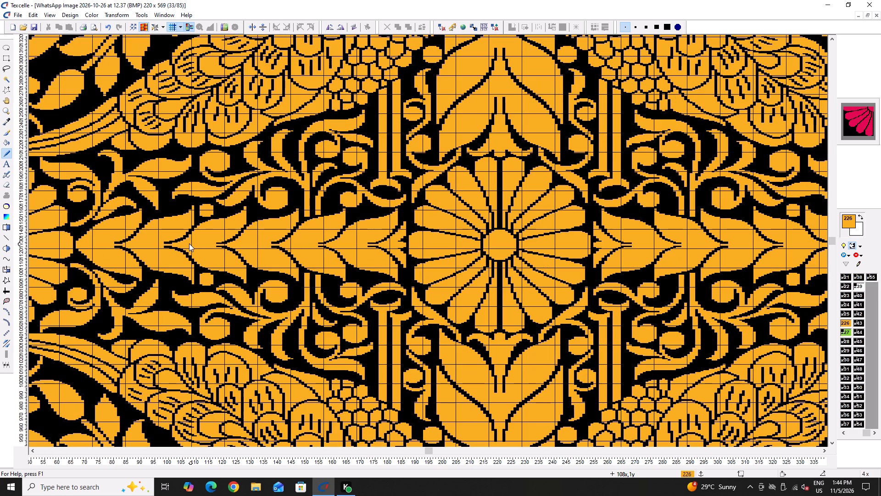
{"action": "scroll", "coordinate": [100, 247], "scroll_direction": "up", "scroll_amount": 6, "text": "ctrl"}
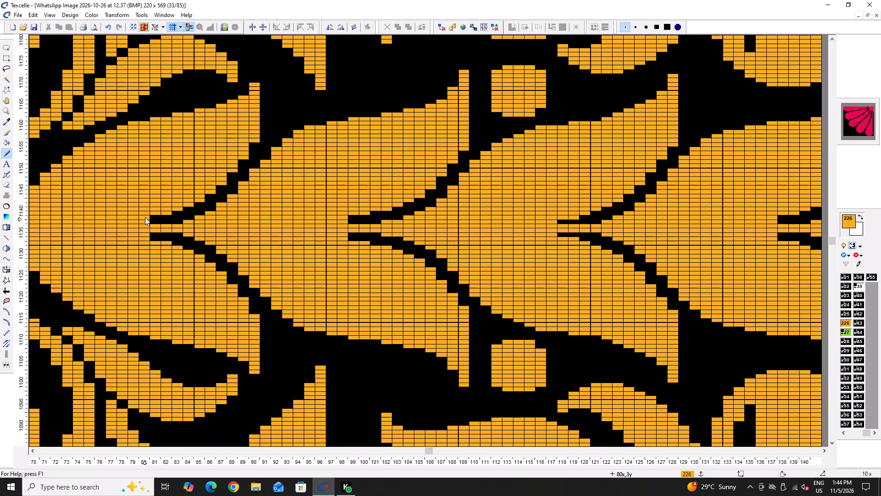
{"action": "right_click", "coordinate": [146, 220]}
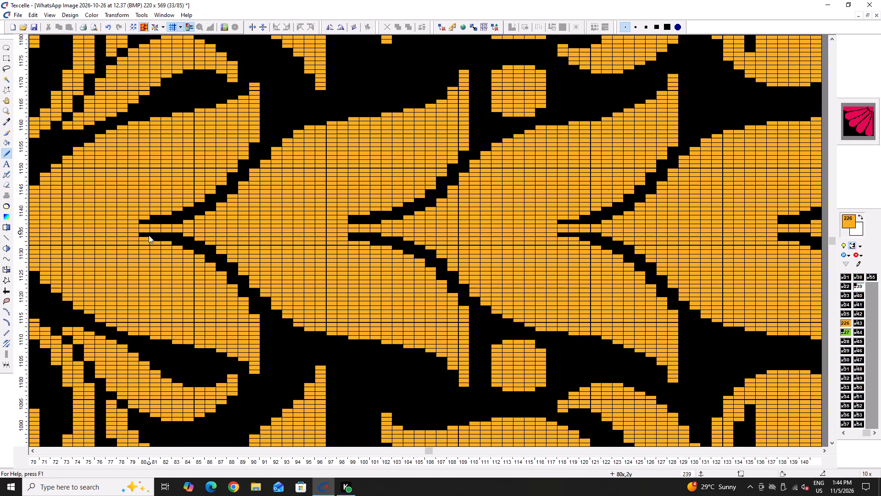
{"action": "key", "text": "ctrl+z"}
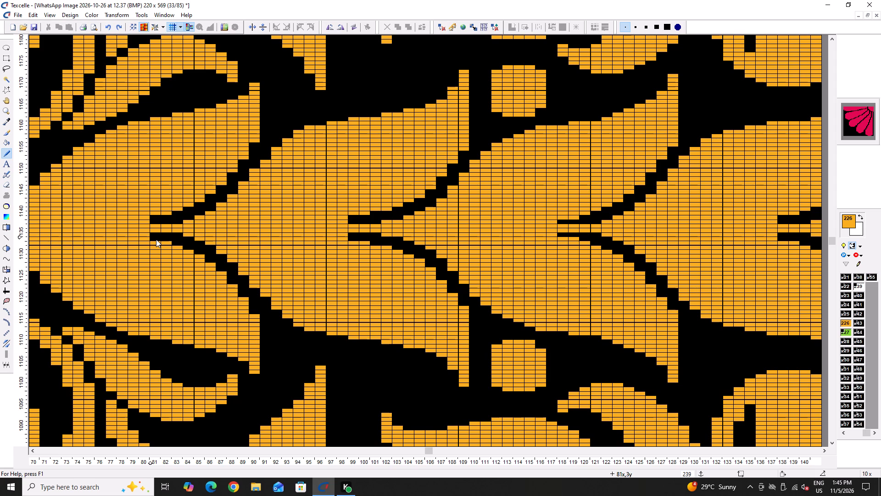
Trim the inner edge of the first leaf gap in orange at column 83, keeping column 84 black.
{"action": "left_click", "coordinate": [181, 222]}
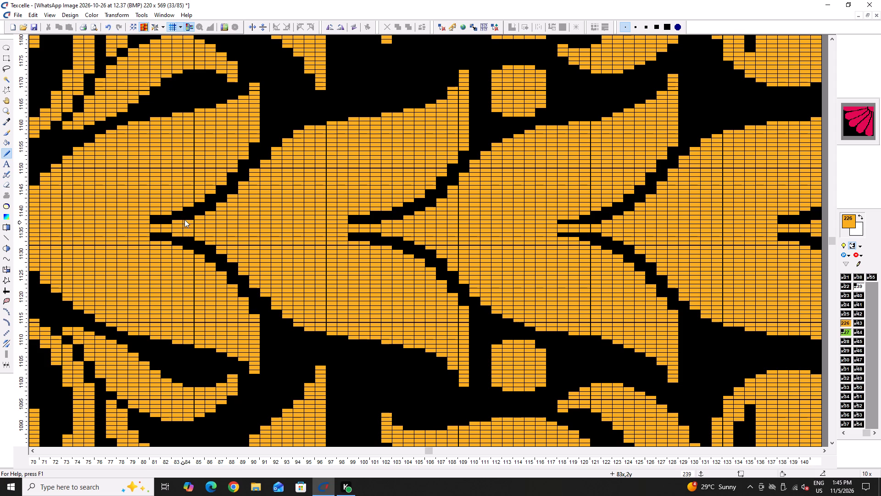
{"action": "left_click", "coordinate": [190, 217]}
{"action": "right_click", "coordinate": [189, 215]}
{"action": "right_click", "coordinate": [188, 217]}
{"action": "right_click", "coordinate": [180, 221]}
{"action": "right_click", "coordinate": [180, 221]}
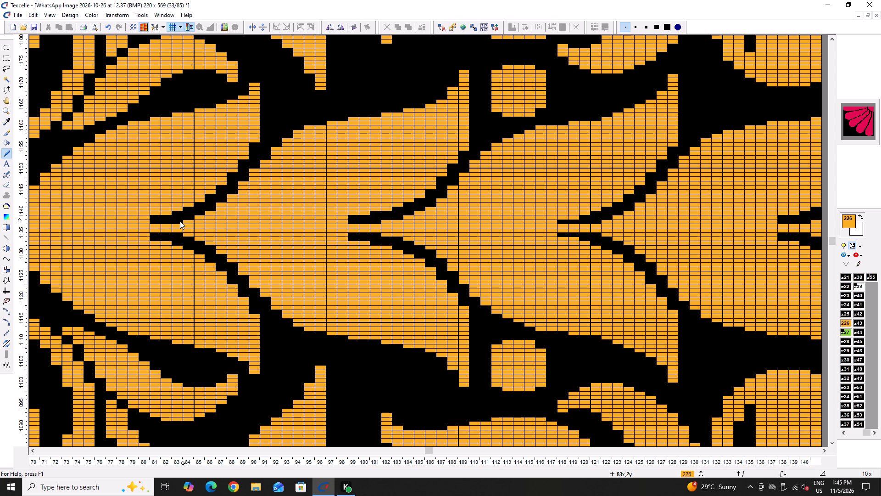
{"action": "left_click", "coordinate": [183, 221]}
Save the image with the trimmed first leaf gap.
{"action": "key", "text": "ctrl+s"}
{"action": "key", "text": "ctrl+s"}
{"action": "key", "text": "ctrl+s"}
{"action": "key", "text": "ctrl+s"}
{"action": "key", "text": "ctrl+s"}
{"action": "key", "text": "ctrl+s"}
{"action": "key", "text": "ctrl+s"}
{"action": "key", "text": "ctrl+s"}
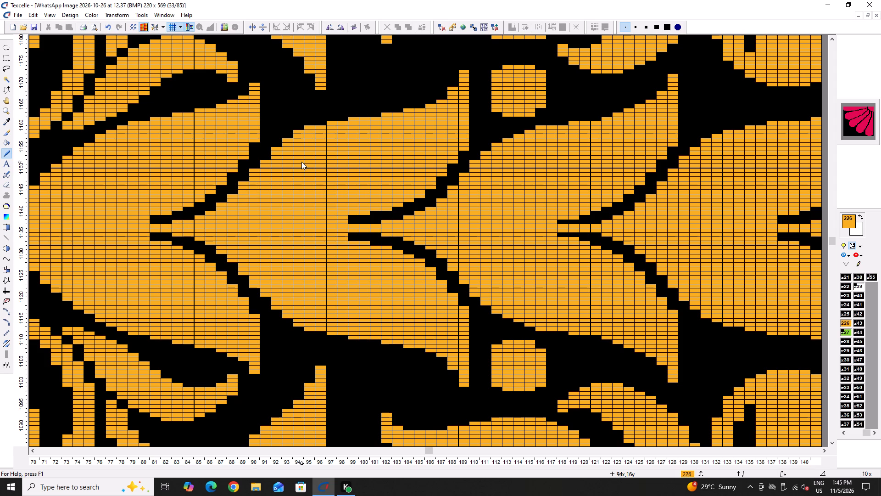
{"action": "key", "text": "ctrl+s"}
{"action": "key", "text": "ctrl+s"}
Thicken the outer edge of the gap starting at column 155 in black through column 161, clearing the stray pixels at column 160 in orange.
{"action": "scroll", "coordinate": [314, 184], "scroll_direction": "down", "scroll_amount": 4, "text": "ctrl"}
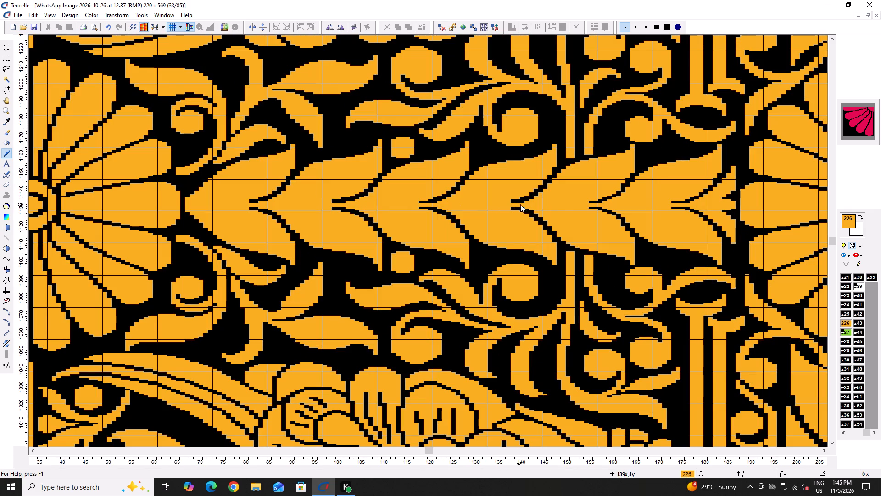
{"action": "scroll", "coordinate": [711, 200], "scroll_direction": "up", "scroll_amount": 6, "text": "ctrl"}
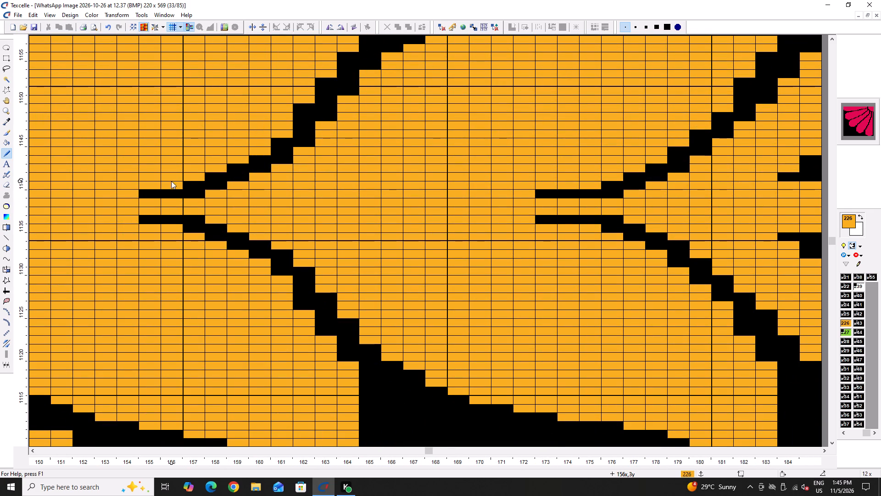
{"action": "right_click_drag", "start_coordinate": [173, 183], "coordinate": [156, 187]}
{"action": "right_click", "coordinate": [155, 187]}
{"action": "right_click", "coordinate": [196, 182]}
{"action": "right_click_drag", "start_coordinate": [207, 175], "coordinate": [201, 179]}
{"action": "right_click", "coordinate": [220, 169]}
{"action": "right_click", "coordinate": [243, 163]}
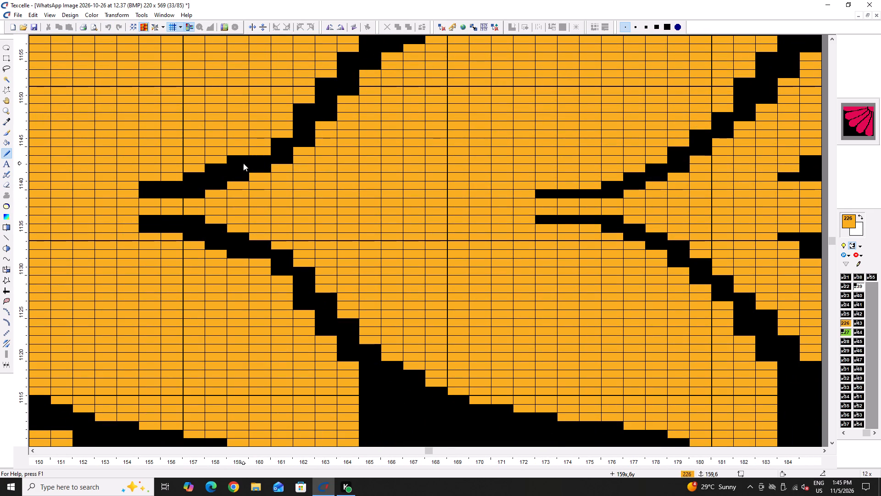
{"action": "right_click_drag", "start_coordinate": [247, 163], "coordinate": [253, 161]}
{"action": "right_click", "coordinate": [270, 152]}
{"action": "scroll", "coordinate": [245, 154], "scroll_direction": "down", "scroll_amount": 3, "text": "ctrl"}
{"action": "scroll", "coordinate": [268, 144], "scroll_direction": "up", "scroll_amount": 2, "text": "ctrl"}
{"action": "right_click_drag", "start_coordinate": [264, 146], "coordinate": [258, 146]}
{"action": "right_click_drag", "start_coordinate": [256, 146], "coordinate": [249, 147]}
{"action": "right_click", "coordinate": [247, 147]}
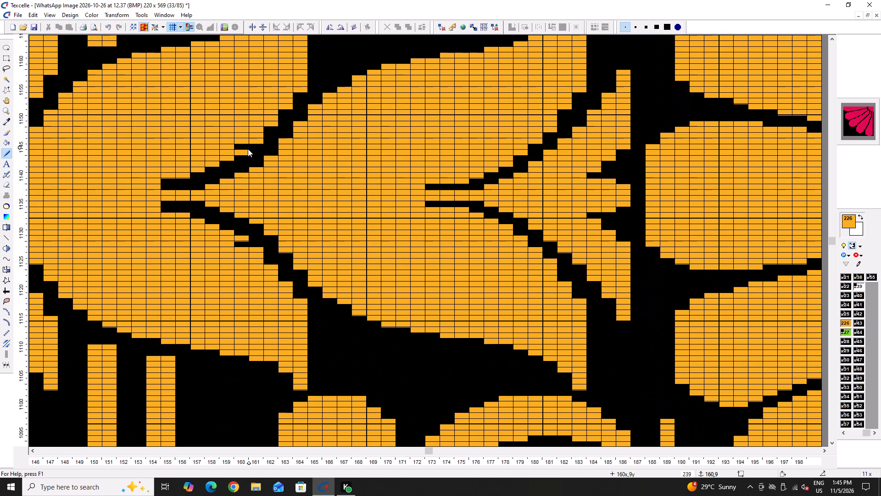
{"action": "left_click", "coordinate": [247, 148]}
Save the image with the reworked gap.
{"action": "key", "text": "ctrl+s"}
{"action": "key", "text": "ctrl+s"}
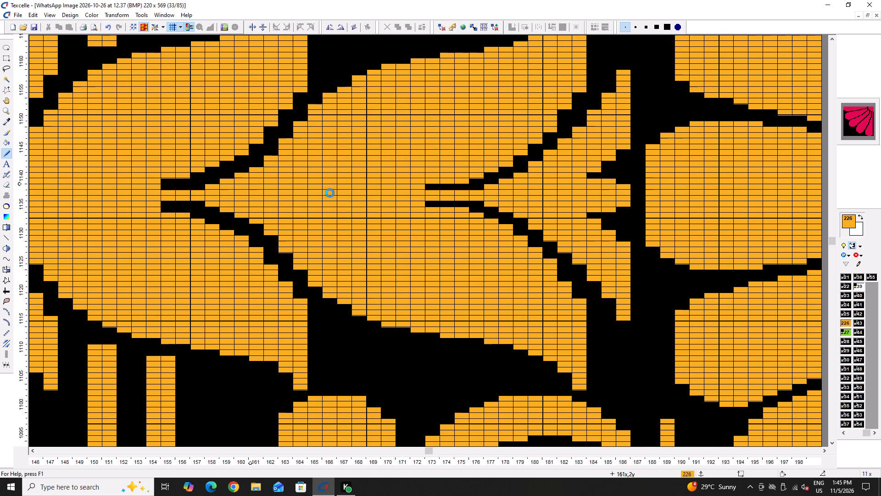
Thicken the chain's last black gap, beside the large flower, along its outer edge at columns 173–181.
{"action": "scroll", "coordinate": [471, 183], "scroll_direction": "up", "scroll_amount": 2, "text": "ctrl"}
{"action": "right_click_drag", "start_coordinate": [467, 182], "coordinate": [410, 183]}
{"action": "right_click", "coordinate": [410, 183]}
{"action": "key", "text": "Right"}
{"action": "key", "text": "Right"}
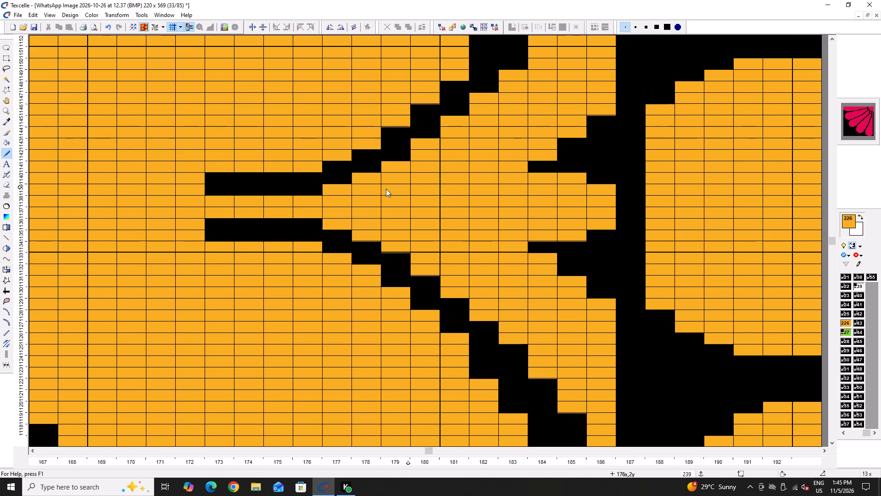
{"action": "scroll", "coordinate": [317, 198], "scroll_direction": "up", "scroll_amount": 2}
{"action": "right_click", "coordinate": [311, 256]}
{"action": "right_click", "coordinate": [310, 259]}
{"action": "right_click", "coordinate": [332, 251]}
{"action": "right_click", "coordinate": [372, 235]}
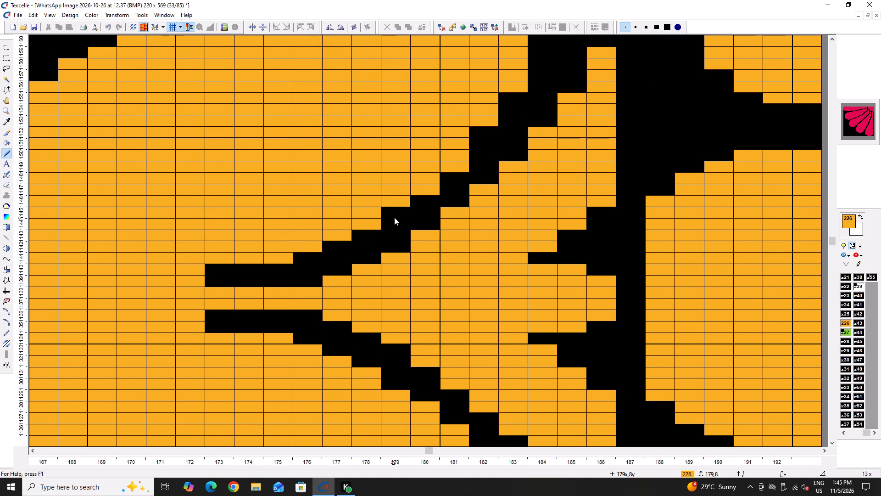
{"action": "right_click", "coordinate": [394, 217]}
{"action": "right_click", "coordinate": [429, 192]}
{"action": "right_click", "coordinate": [430, 192]}
{"action": "right_click", "coordinate": [461, 164]}
Smooth the upper edge of the chain's last large leaf with orange pixels at columns 176 and 178.
{"action": "scroll", "coordinate": [475, 149], "scroll_direction": "up", "scroll_amount": 2}
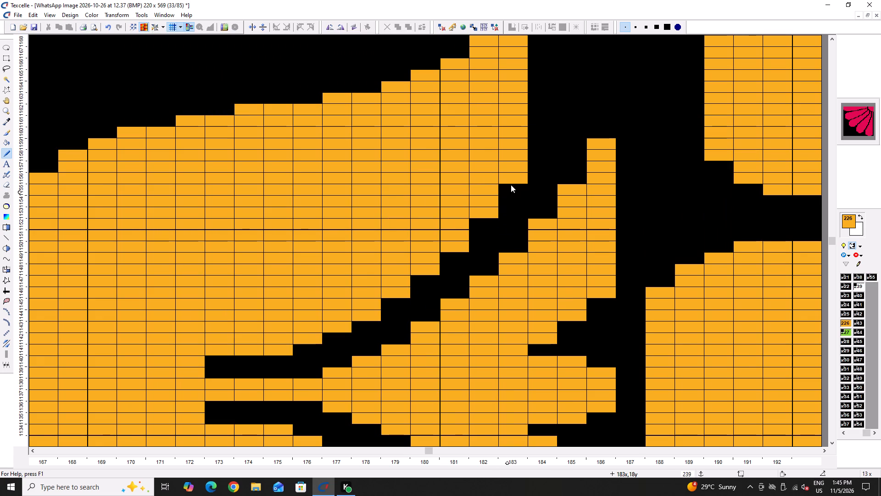
{"action": "scroll", "coordinate": [291, 173], "scroll_direction": "up", "scroll_amount": 1}
{"action": "left_click", "coordinate": [307, 146]}
{"action": "left_click", "coordinate": [367, 135]}
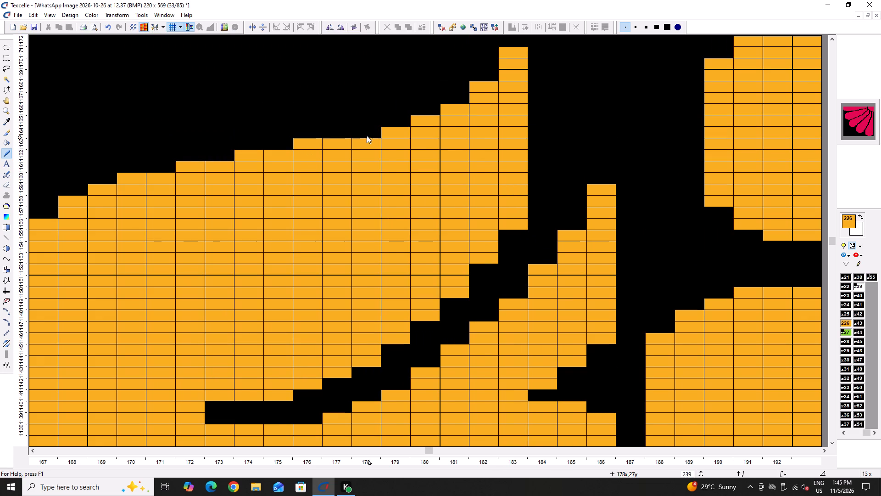
{"action": "scroll", "coordinate": [447, 231], "scroll_direction": "down", "scroll_amount": 3}
{"action": "scroll", "coordinate": [309, 272], "scroll_direction": "down", "scroll_amount": 4, "text": "ctrl"}
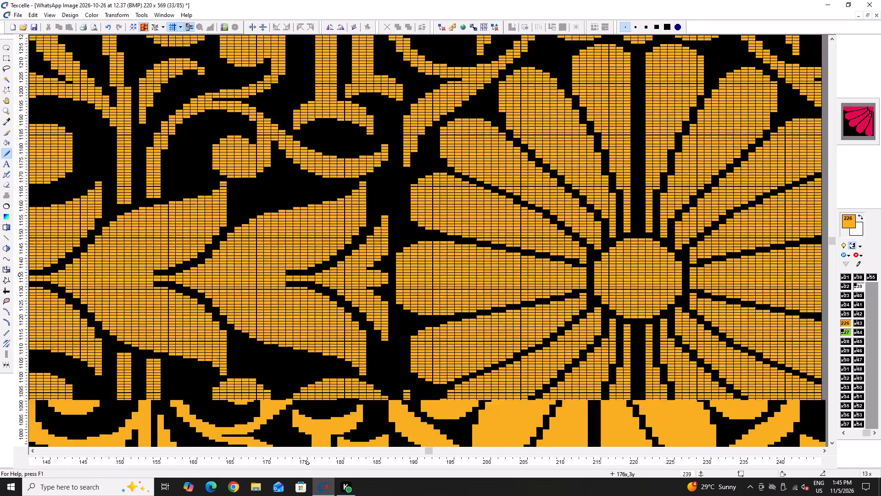
Save the image with the smoothed leaf edge.
{"action": "scroll", "coordinate": [309, 272], "scroll_direction": "down", "scroll_amount": 2, "text": "ctrl"}
{"action": "key", "text": "ctrl+s"}
{"action": "key", "text": "ctrl+s"}
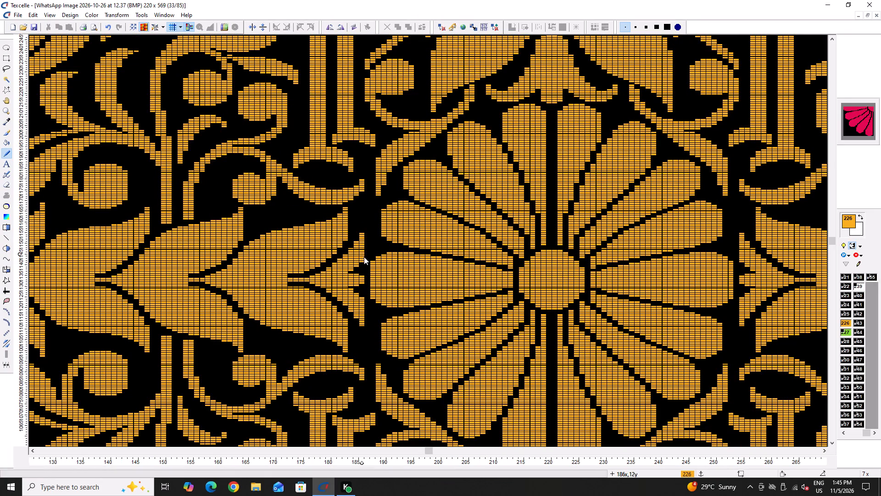
{"action": "key", "text": "ctrl+s"}
{"action": "key", "text": "ctrl+s"}
{"action": "key", "text": "ctrl+s"}
{"action": "key", "text": "ctrl+s"}
{"action": "key", "text": "ctrl+s"}
{"action": "key", "text": "ctrl+s"}
{"action": "key", "text": "ctrl+s"}
{"action": "key", "text": "ctrl+s"}
{"action": "key", "text": "ctrl+s"}
{"action": "key", "text": "ctrl+s"}
{"action": "scroll", "coordinate": [246, 241], "scroll_direction": "up", "scroll_amount": 4, "text": "ctrl"}
{"action": "left_click", "coordinate": [270, 229]}
{"action": "scroll", "coordinate": [272, 228], "scroll_direction": "down", "scroll_amount": 4, "text": "ctrl"}
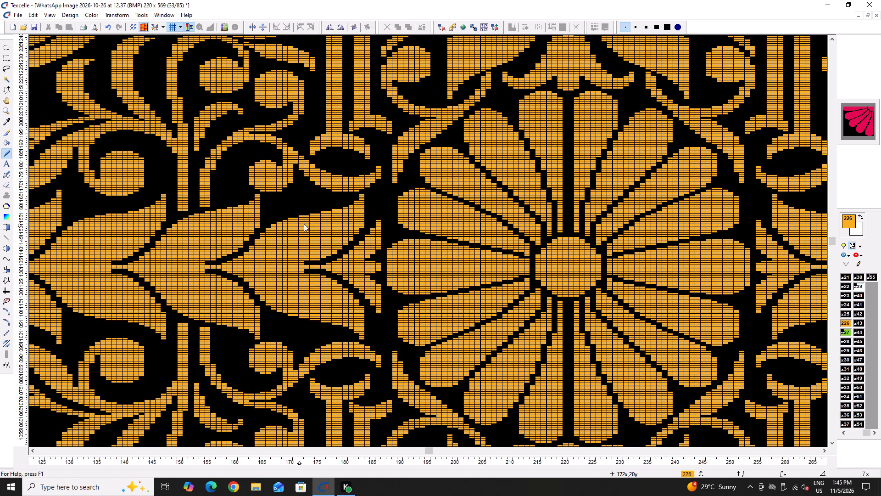
{"action": "key", "text": "ctrl+s"}
{"action": "key", "text": "ctrl+s"}
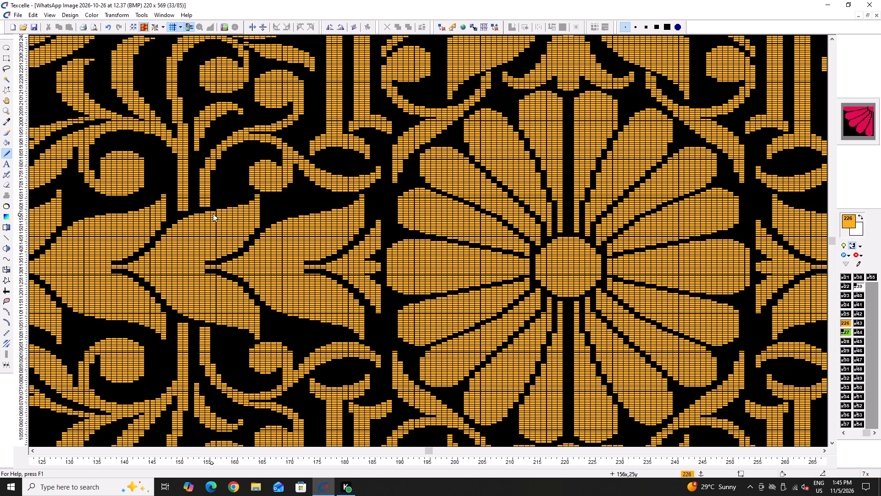
Trim the pointed upper tip of the chain leaf ending at column 109 with black pixels at columns 108 and 109.
{"action": "key", "text": "Left"}
{"action": "key", "text": "Left"}
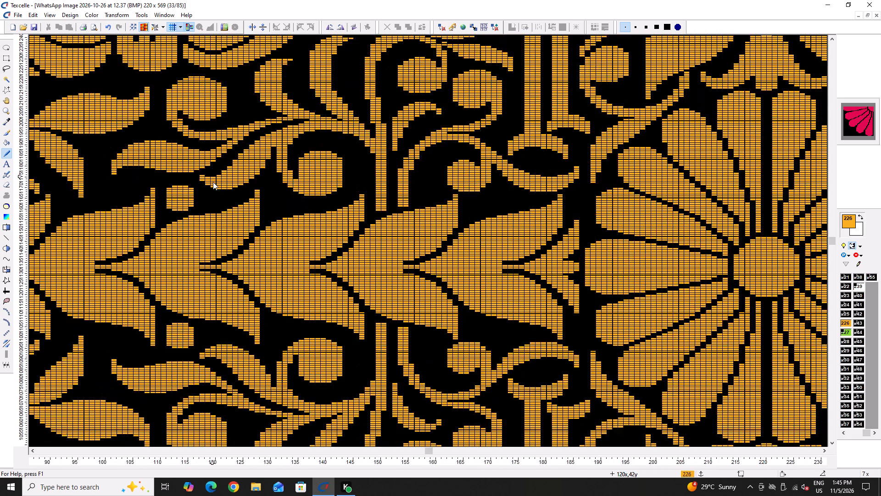
{"action": "key", "text": "Left"}
{"action": "key", "text": "Left"}
{"action": "key", "text": "Left"}
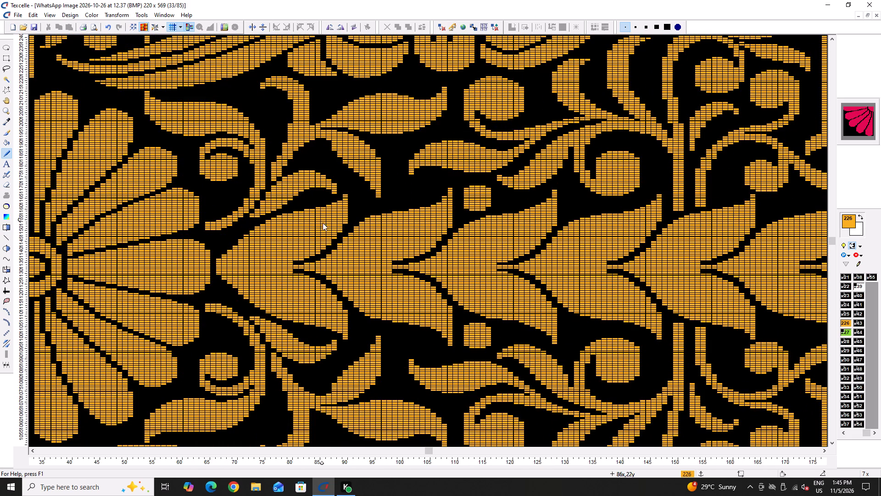
{"action": "scroll", "coordinate": [461, 190], "scroll_direction": "up", "scroll_amount": 3, "text": "ctrl"}
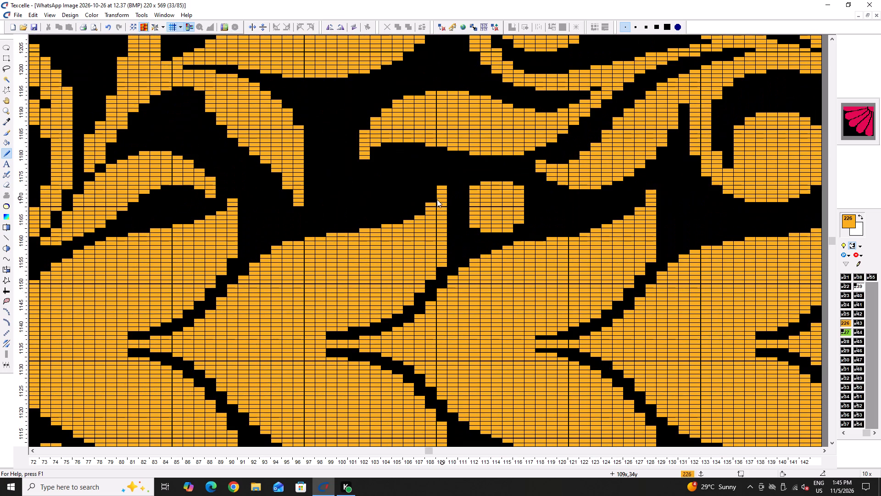
{"action": "right_click", "coordinate": [434, 204]}
{"action": "right_click", "coordinate": [442, 192]}
{"action": "right_click", "coordinate": [443, 187]}
{"action": "scroll", "coordinate": [306, 209], "scroll_direction": "down", "scroll_amount": 3, "text": "ctrl"}
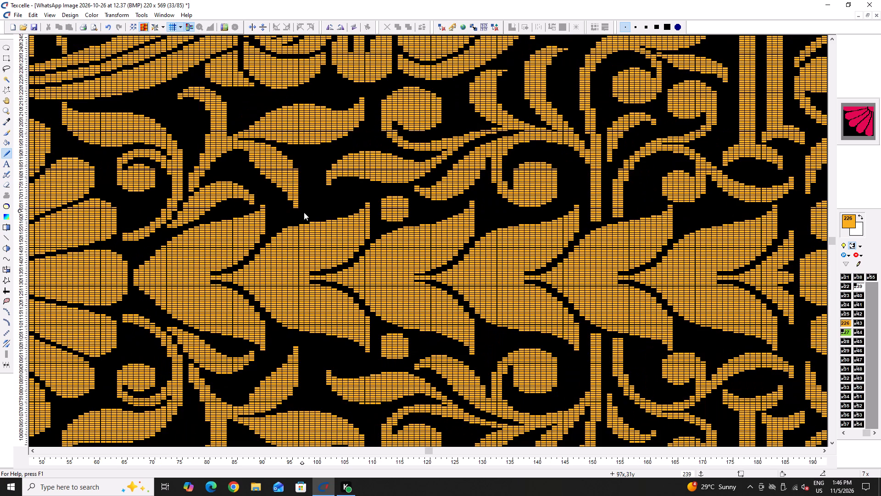
Shorten the lower tip of the chain leaf ending at column 128 in black, touching up its end in orange.
{"action": "scroll", "coordinate": [494, 363], "scroll_direction": "up", "scroll_amount": 2, "text": "ctrl"}
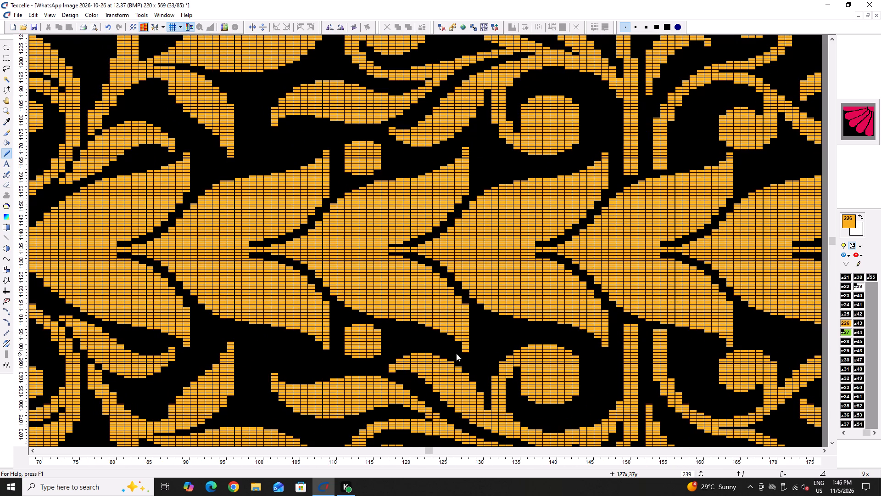
{"action": "right_click", "coordinate": [463, 348]}
{"action": "right_click", "coordinate": [463, 349]}
{"action": "left_click", "coordinate": [466, 346]}
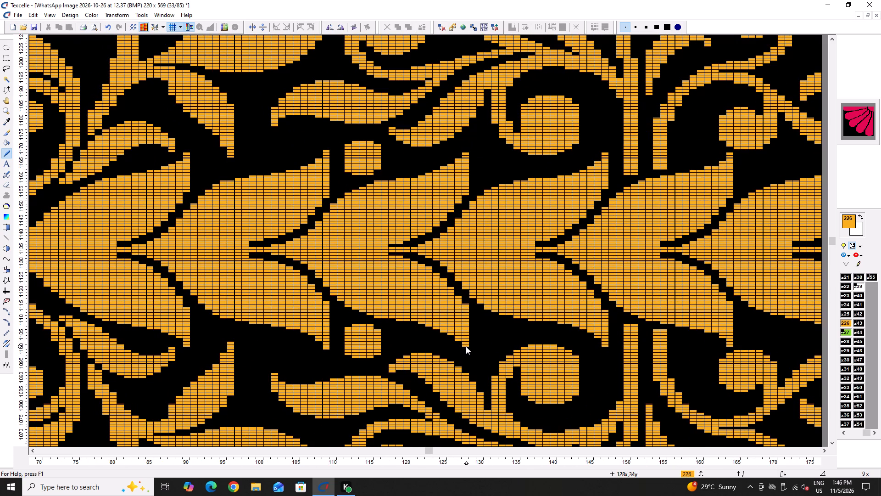
{"action": "left_click", "coordinate": [466, 347]}
Save the image with the trimmed leaf tips.
{"action": "key", "text": "ctrl+s"}
{"action": "key", "text": "ctrl+s"}
{"action": "key", "text": "ctrl+s"}
{"action": "key", "text": "ctrl+s"}
{"action": "key", "text": "ctrl+s"}
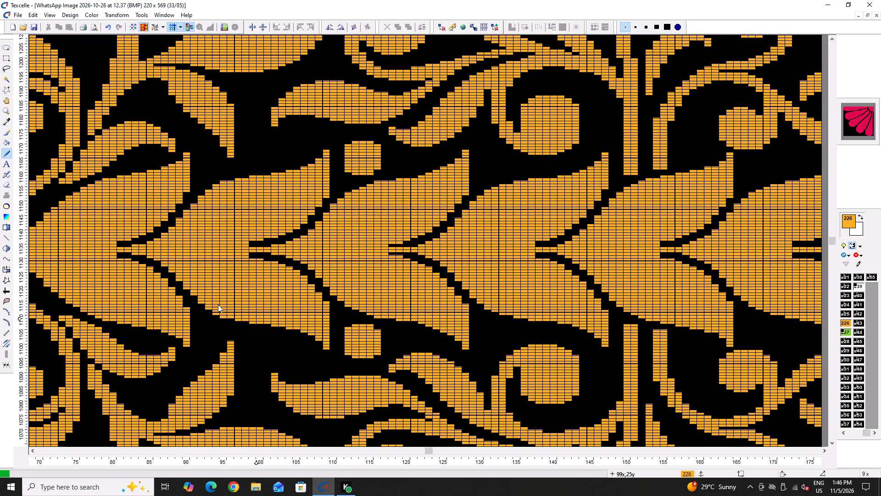
Save the image with the smoothed leaf-chain edge.
{"action": "key", "text": "ctrl+s"}
Smooth the inner edge of the small curved leaf above the chain with an orange pixel at column 87.
{"action": "scroll", "coordinate": [206, 308], "scroll_direction": "down", "scroll_amount": 4, "text": "ctrl"}
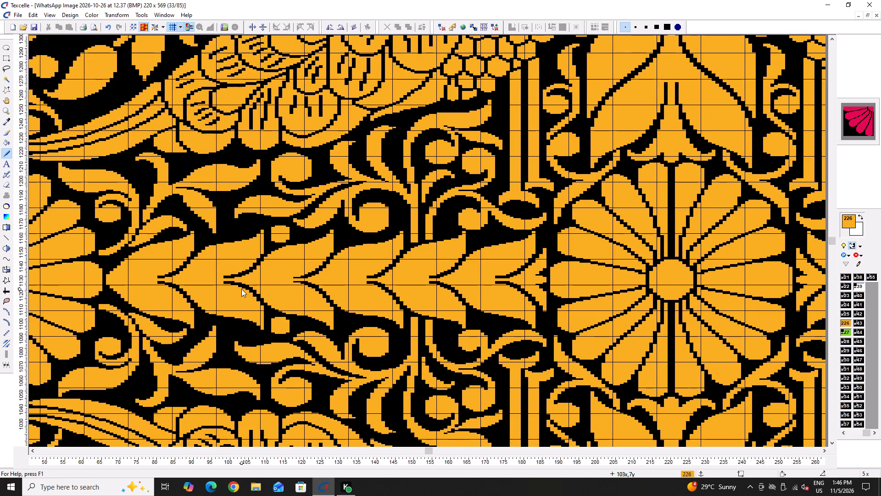
{"action": "scroll", "coordinate": [183, 203], "scroll_direction": "up", "scroll_amount": 4, "text": "ctrl"}
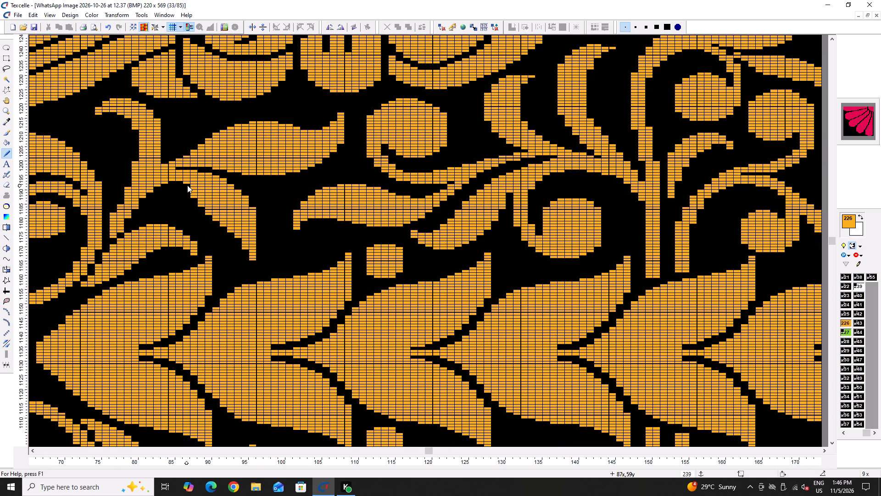
{"action": "left_click", "coordinate": [188, 185]}
Draw three short diagonal black strokes inside the peacock's plain oval feather at columns 113–119, matching the neighbouring feather's strokes.
{"action": "scroll", "coordinate": [128, 233], "scroll_direction": "down", "scroll_amount": 4, "text": "ctrl"}
{"action": "scroll", "coordinate": [181, 174], "scroll_direction": "up", "scroll_amount": 2}
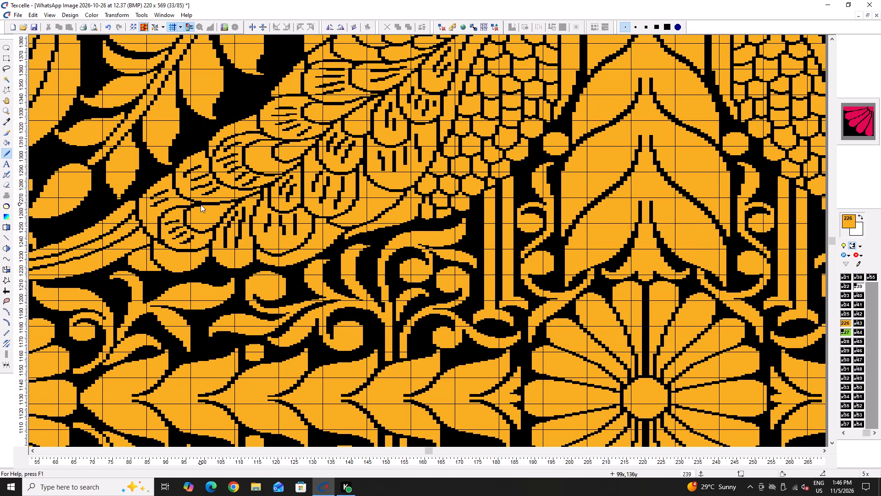
{"action": "scroll", "coordinate": [229, 203], "scroll_direction": "up", "scroll_amount": 6, "text": "ctrl"}
{"action": "scroll", "coordinate": [205, 220], "scroll_direction": "down", "scroll_amount": 4, "text": "ctrl"}
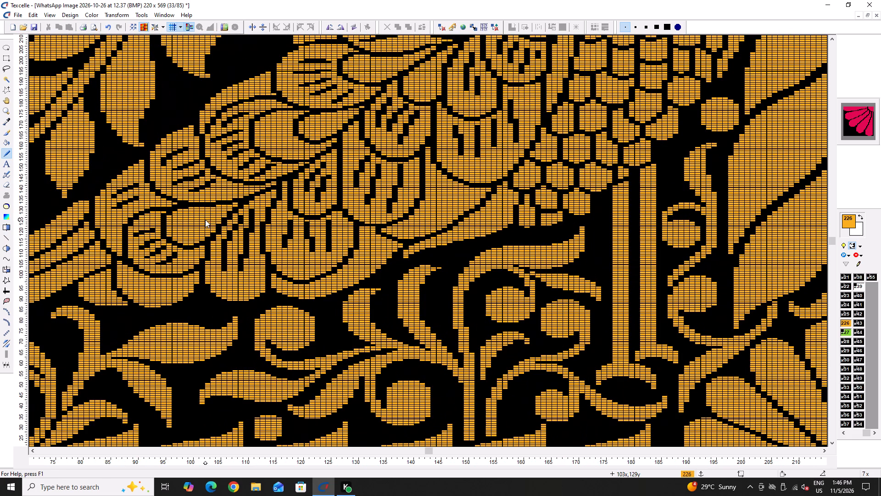
{"action": "scroll", "coordinate": [308, 178], "scroll_direction": "up", "scroll_amount": 2}
{"action": "scroll", "coordinate": [273, 241], "scroll_direction": "up", "scroll_amount": 4, "text": "ctrl"}
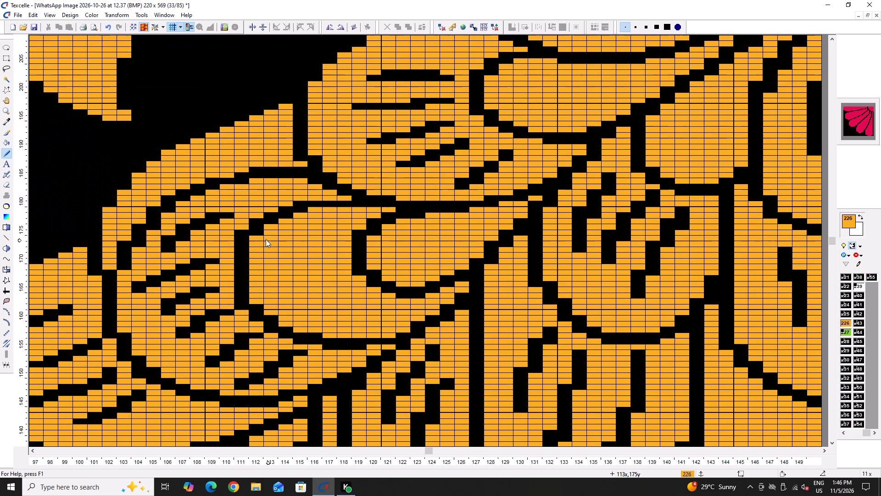
{"action": "scroll", "coordinate": [314, 239], "scroll_direction": "up", "scroll_amount": 1, "text": "ctrl"}
{"action": "right_click_drag", "start_coordinate": [332, 227], "coordinate": [235, 267]}
{"action": "right_click", "coordinate": [235, 267]}
{"action": "right_click_drag", "start_coordinate": [323, 277], "coordinate": [265, 307]}
{"action": "right_click_drag", "start_coordinate": [363, 310], "coordinate": [291, 341]}
{"action": "right_click", "coordinate": [291, 341]}
{"action": "right_click", "coordinate": [370, 311]}
{"action": "right_click", "coordinate": [371, 314]}
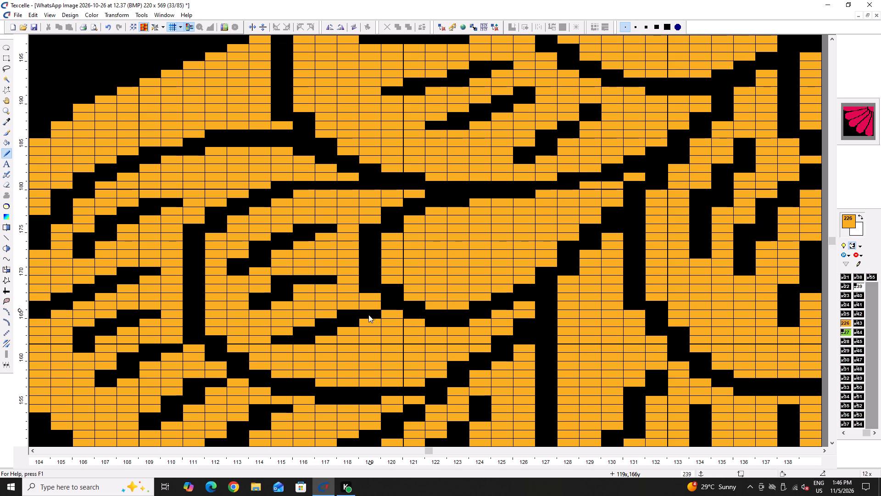
Refine the three strokes, clearing the stray end at column 119 in orange and filling in black at columns 116–117.
{"action": "right_click", "coordinate": [368, 315]}
{"action": "double_click", "coordinate": [368, 315]}
{"action": "left_click", "coordinate": [284, 280]}
{"action": "right_click", "coordinate": [299, 287]}
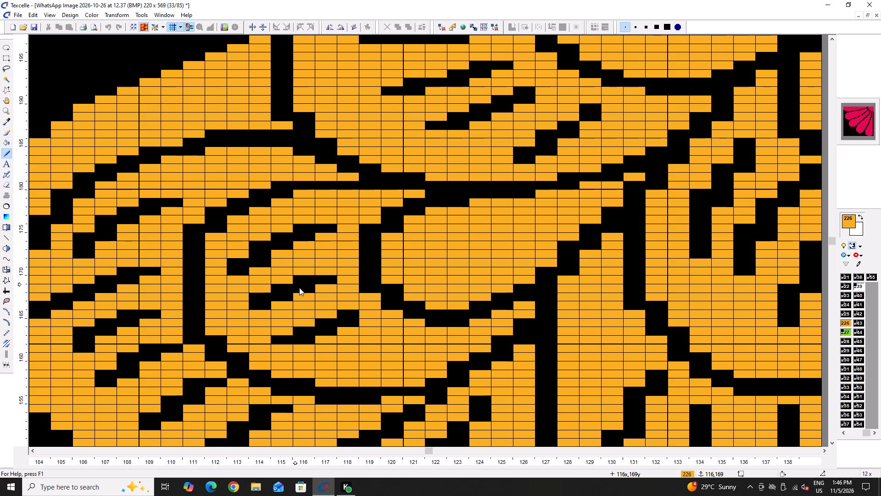
{"action": "right_click", "coordinate": [331, 274]}
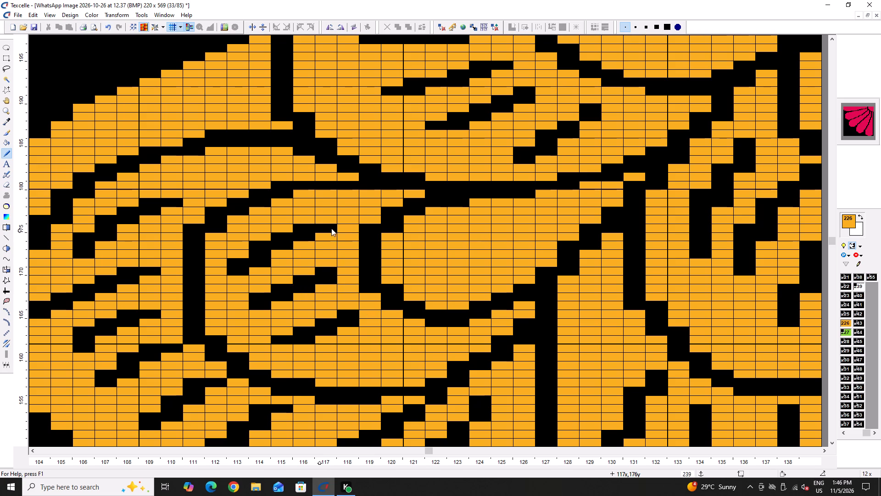
{"action": "right_click", "coordinate": [328, 236]}
Thicken the upper two black strokes of the adjoining outer feather at columns 119–124.
{"action": "scroll", "coordinate": [336, 338], "scroll_direction": "down", "scroll_amount": 5, "text": "ctrl"}
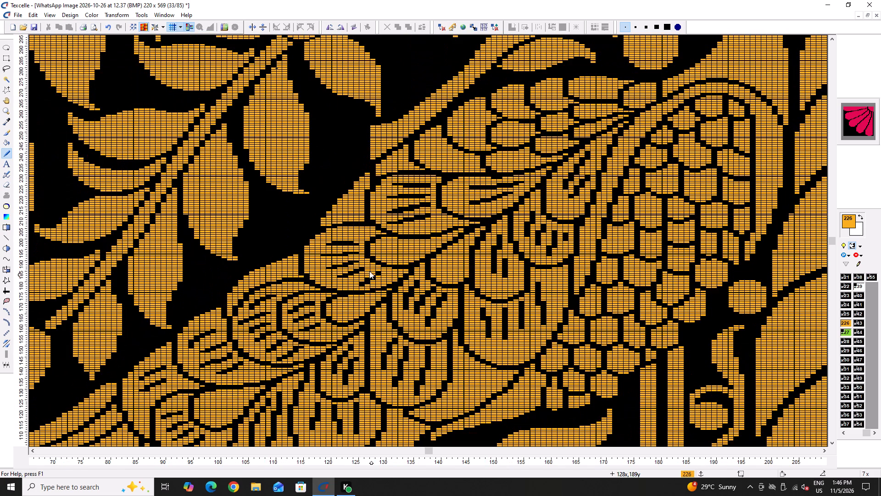
{"action": "scroll", "coordinate": [354, 255], "scroll_direction": "up", "scroll_amount": 5, "text": "ctrl"}
{"action": "right_click_drag", "start_coordinate": [288, 254], "coordinate": [237, 257]}
{"action": "right_click", "coordinate": [237, 257]}
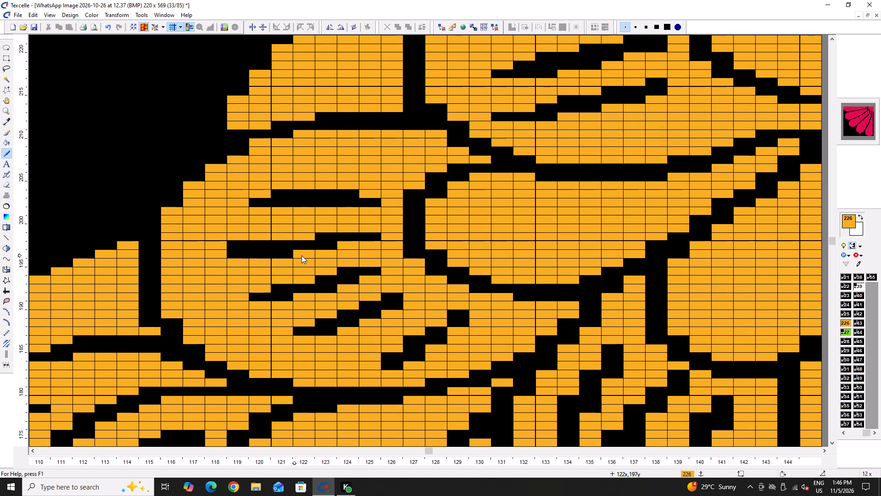
{"action": "right_click", "coordinate": [304, 236]}
{"action": "right_click", "coordinate": [302, 236]}
{"action": "right_click", "coordinate": [355, 243]}
{"action": "right_click", "coordinate": [353, 244]}
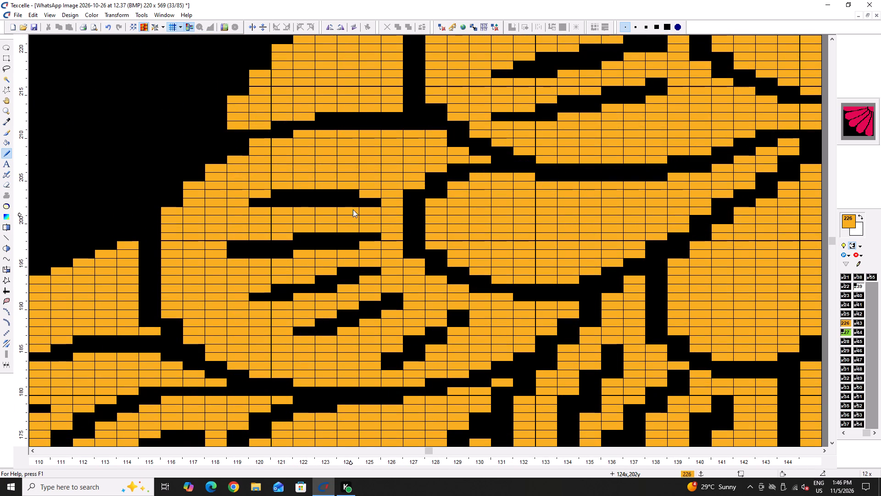
{"action": "left_click", "coordinate": [258, 198]}
{"action": "right_click", "coordinate": [264, 196]}
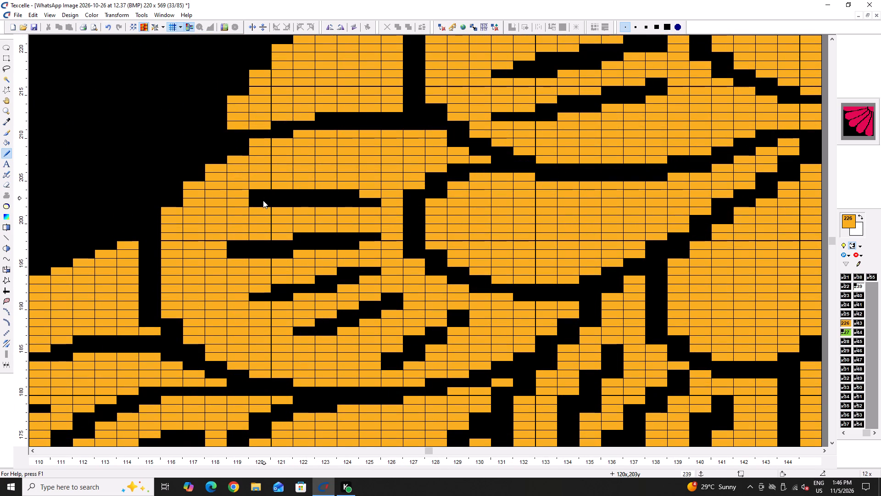
Save the image with the reworked feather strokes.
{"action": "key", "text": "ctrl+s"}
{"action": "key", "text": "ctrl+s"}
{"action": "key", "text": "ctrl+s"}
{"action": "key", "text": "ctrl+s"}
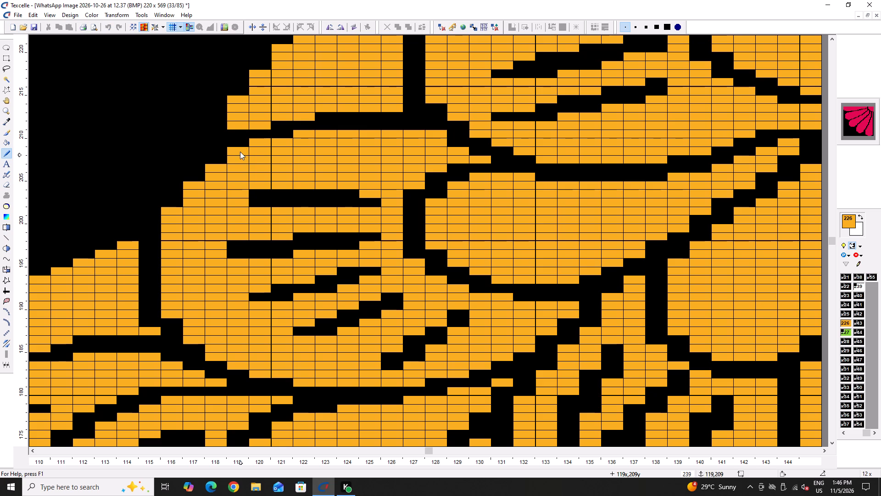
Reshape the upper outer edge of the same feather with black pixels stepping down from column 122 to column 116.
{"action": "left_click", "coordinate": [240, 152]}
{"action": "scroll", "coordinate": [226, 171], "scroll_direction": "down", "scroll_amount": 5, "text": "ctrl"}
{"action": "scroll", "coordinate": [248, 163], "scroll_direction": "up", "scroll_amount": 4, "text": "ctrl"}
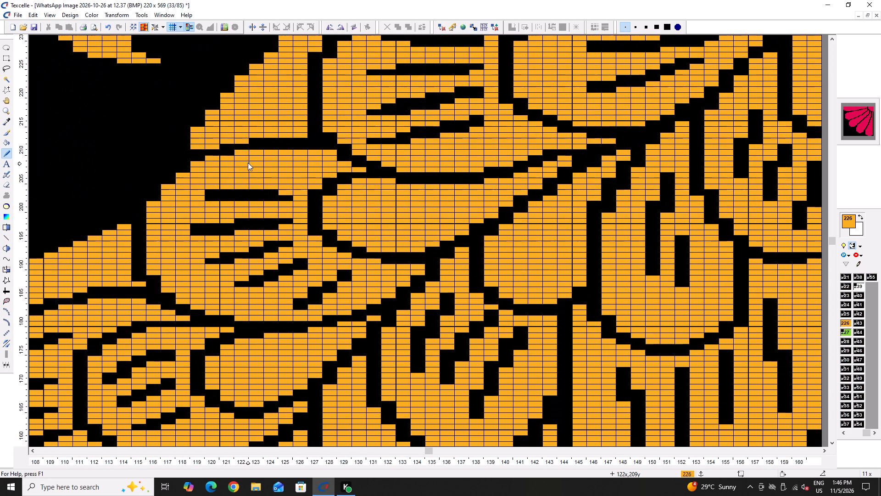
{"action": "right_click", "coordinate": [244, 150]}
{"action": "right_click", "coordinate": [244, 150]}
{"action": "right_click", "coordinate": [212, 160]}
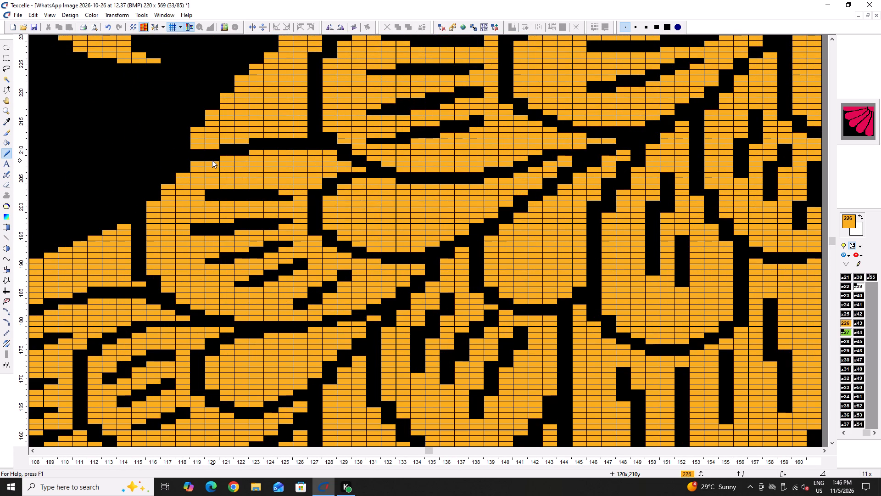
{"action": "right_click", "coordinate": [203, 163]}
{"action": "right_click", "coordinate": [185, 172]}
{"action": "right_click", "coordinate": [178, 176]}
{"action": "right_click", "coordinate": [178, 176]}
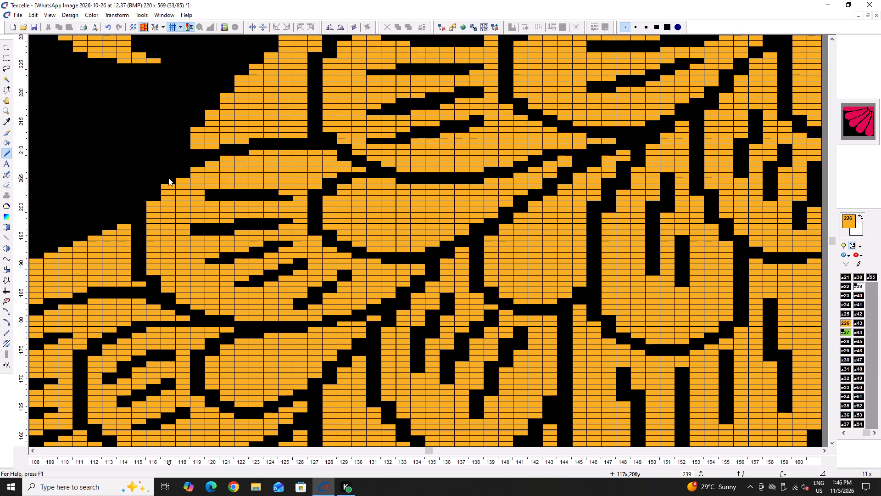
{"action": "right_click_drag", "start_coordinate": [168, 178], "coordinate": [167, 185]}
{"action": "right_click", "coordinate": [167, 185]}
{"action": "right_click", "coordinate": [154, 204]}
{"action": "right_click", "coordinate": [154, 204]}
{"action": "right_click", "coordinate": [154, 204]}
Save the image with the reshaped feather edge.
{"action": "scroll", "coordinate": [163, 199], "scroll_direction": "down", "scroll_amount": 3, "text": "ctrl"}
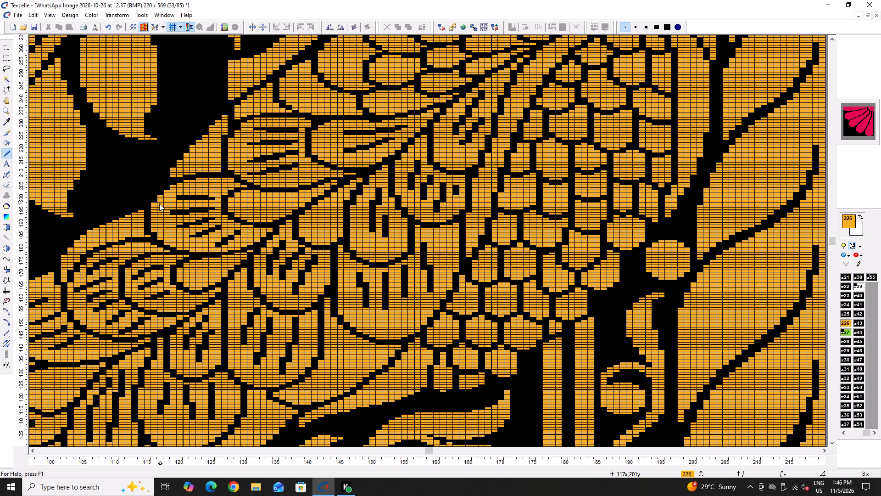
{"action": "key", "text": "ctrl+s"}
{"action": "key", "text": "ctrl+s"}
{"action": "key", "text": "ctrl+s"}
{"action": "key", "text": "ctrl+s"}
{"action": "key", "text": "ctrl+s"}
{"action": "key", "text": "ctrl+s"}
{"action": "key", "text": "ctrl+s"}
{"action": "key", "text": "ctrl+s"}
{"action": "key", "text": "ctrl+s"}
Round both outline corners of the next feather up, using black at columns 128 and 130 and orange at columns 127 and 129.
{"action": "scroll", "coordinate": [232, 143], "scroll_direction": "up", "scroll_amount": 3, "text": "ctrl"}
{"action": "right_click", "coordinate": [232, 202]}
{"action": "right_click", "coordinate": [232, 202]}
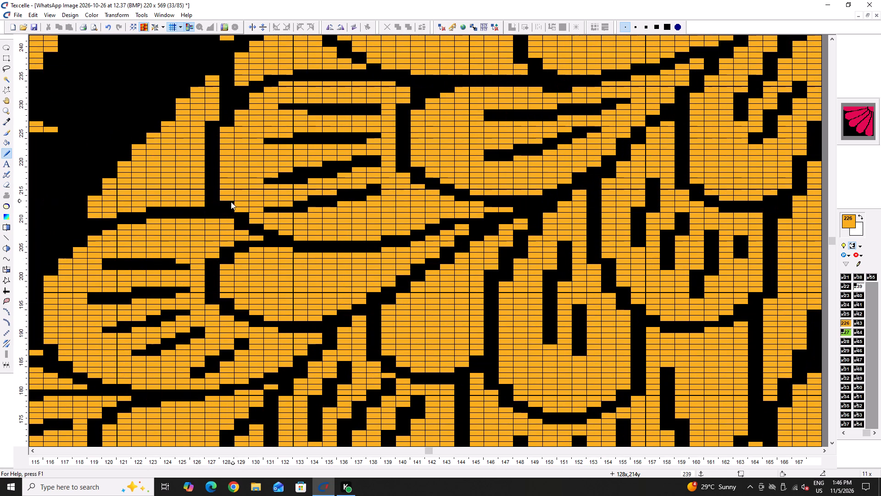
{"action": "right_click", "coordinate": [231, 200]}
{"action": "right_click", "coordinate": [231, 200]}
{"action": "left_click", "coordinate": [216, 204]}
{"action": "scroll", "coordinate": [217, 205], "scroll_direction": "up", "scroll_amount": 1}
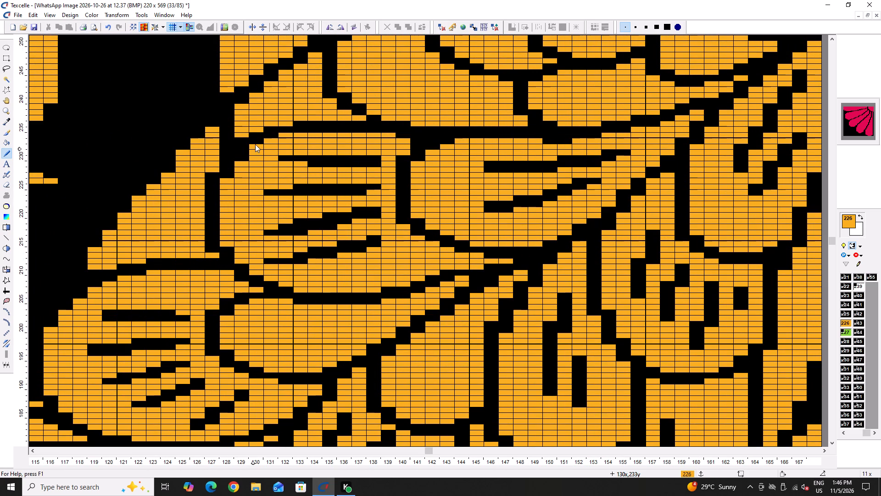
{"action": "right_click", "coordinate": [255, 146]}
{"action": "right_click", "coordinate": [255, 146]}
{"action": "left_click", "coordinate": [241, 138]}
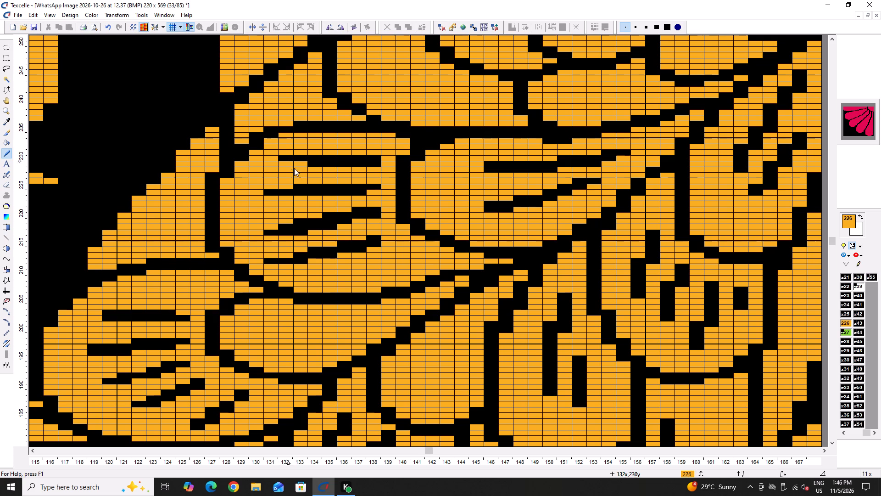
Touch up the underside of that feather's third stroke at columns 133–135, finishing in orange.
{"action": "right_click", "coordinate": [299, 232]}
{"action": "right_click", "coordinate": [299, 232]}
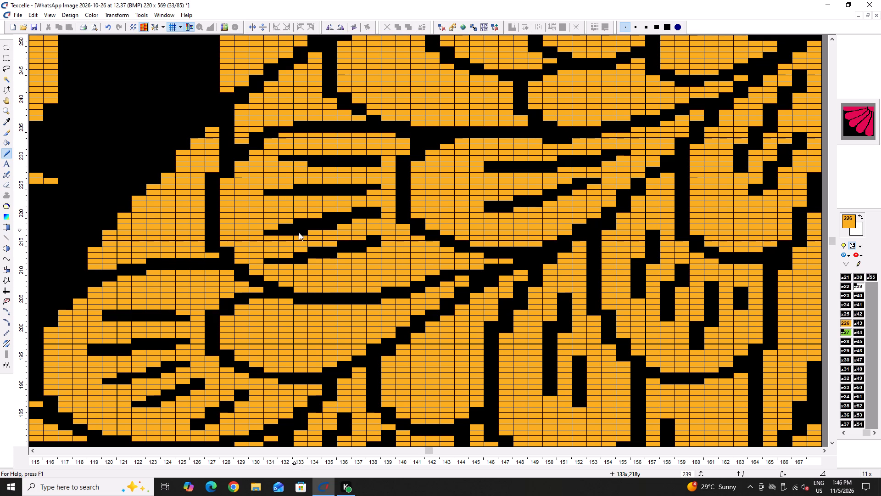
{"action": "left_click", "coordinate": [299, 232]}
{"action": "left_click", "coordinate": [332, 225]}
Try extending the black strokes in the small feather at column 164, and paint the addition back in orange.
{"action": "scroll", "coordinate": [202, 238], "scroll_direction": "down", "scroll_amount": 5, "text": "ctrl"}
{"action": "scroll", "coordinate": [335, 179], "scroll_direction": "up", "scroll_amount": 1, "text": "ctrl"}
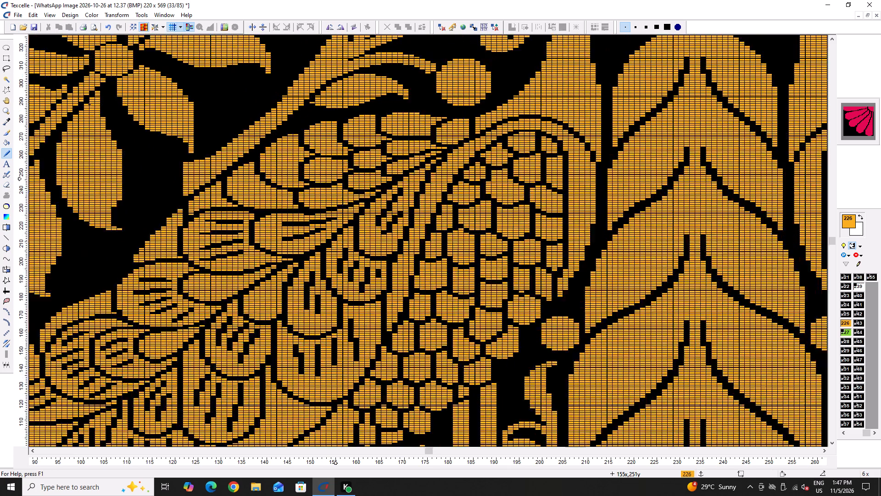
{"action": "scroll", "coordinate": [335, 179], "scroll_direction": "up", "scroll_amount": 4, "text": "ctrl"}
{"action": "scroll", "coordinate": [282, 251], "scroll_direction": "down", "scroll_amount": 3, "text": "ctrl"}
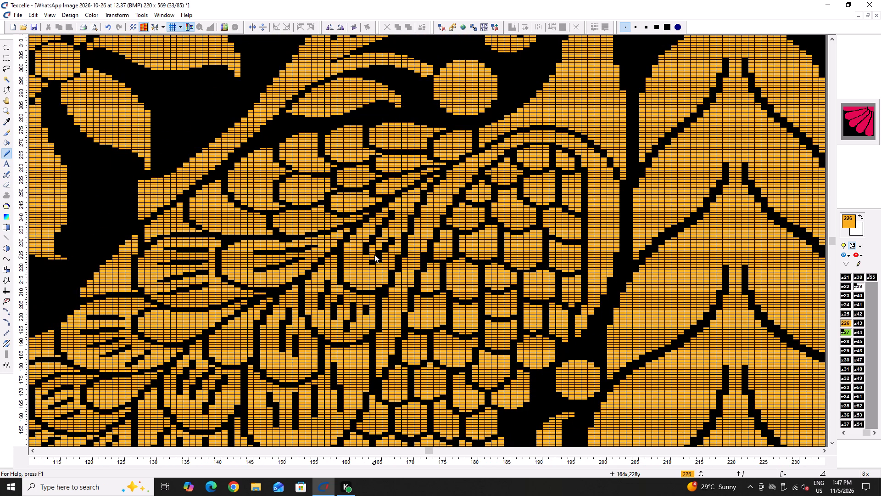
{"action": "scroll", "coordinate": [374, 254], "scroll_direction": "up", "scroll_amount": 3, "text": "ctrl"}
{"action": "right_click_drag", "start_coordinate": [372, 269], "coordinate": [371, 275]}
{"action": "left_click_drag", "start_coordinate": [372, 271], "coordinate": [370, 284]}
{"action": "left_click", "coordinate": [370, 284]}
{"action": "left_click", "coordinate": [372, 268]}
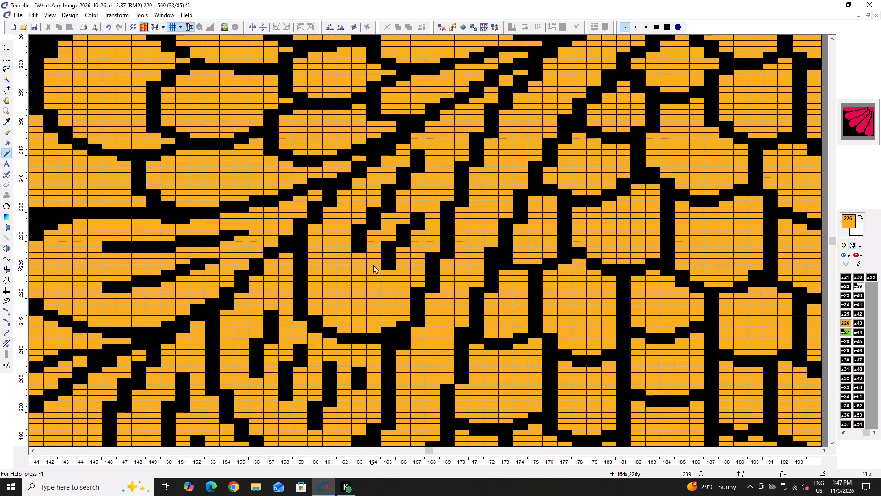
Save the image with the rounded feather corners.
{"action": "key", "text": "ctrl+s"}
{"action": "key", "text": "ctrl+s"}
{"action": "key", "text": "ctrl+s"}
Thicken the inner side of the rounded feather's lower outline in black at columns 147–150.
{"action": "scroll", "coordinate": [440, 224], "scroll_direction": "down", "scroll_amount": 3, "text": "ctrl"}
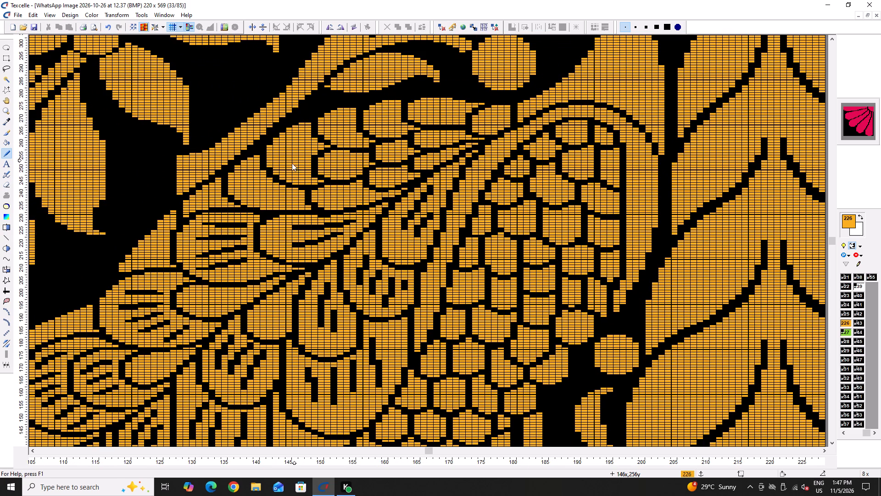
{"action": "scroll", "coordinate": [287, 274], "scroll_direction": "up", "scroll_amount": 2, "text": "ctrl"}
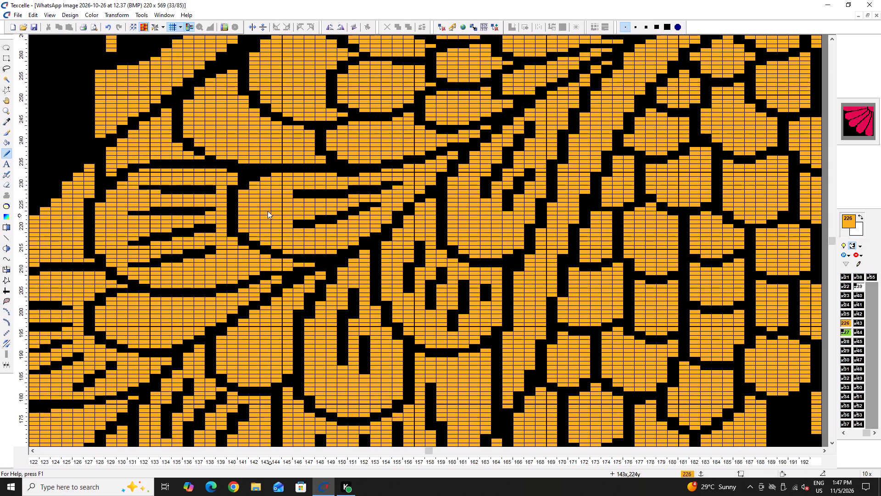
{"action": "scroll", "coordinate": [396, 280], "scroll_direction": "down", "scroll_amount": 1}
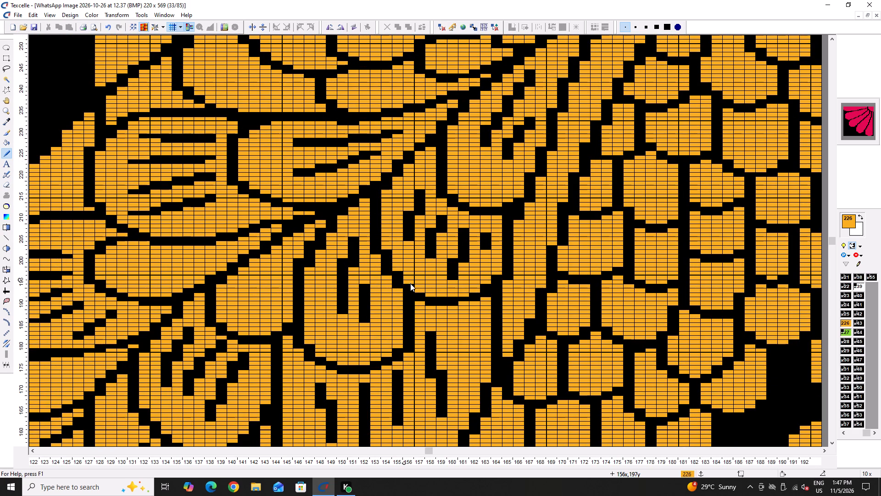
{"action": "scroll", "coordinate": [394, 310], "scroll_direction": "down", "scroll_amount": 1}
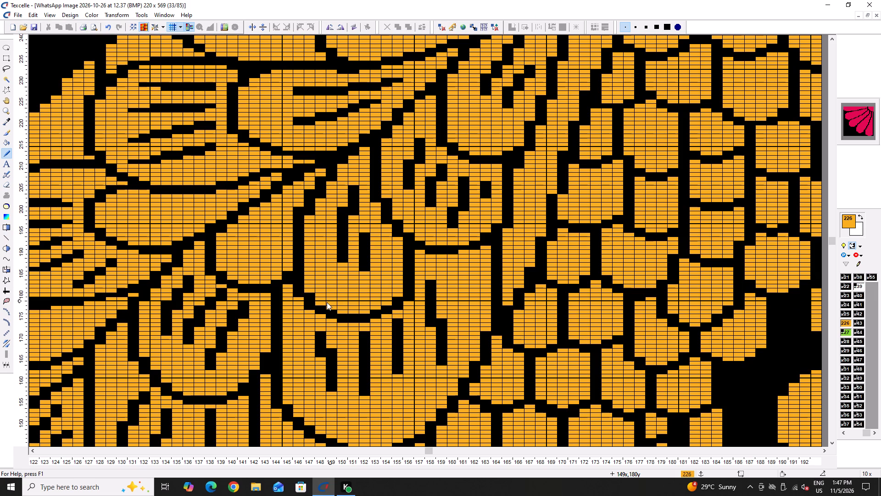
{"action": "scroll", "coordinate": [323, 301], "scroll_direction": "up", "scroll_amount": 1, "text": "ctrl"}
{"action": "right_click", "coordinate": [311, 281]}
{"action": "right_click", "coordinate": [311, 283]}
{"action": "right_click", "coordinate": [311, 283]}
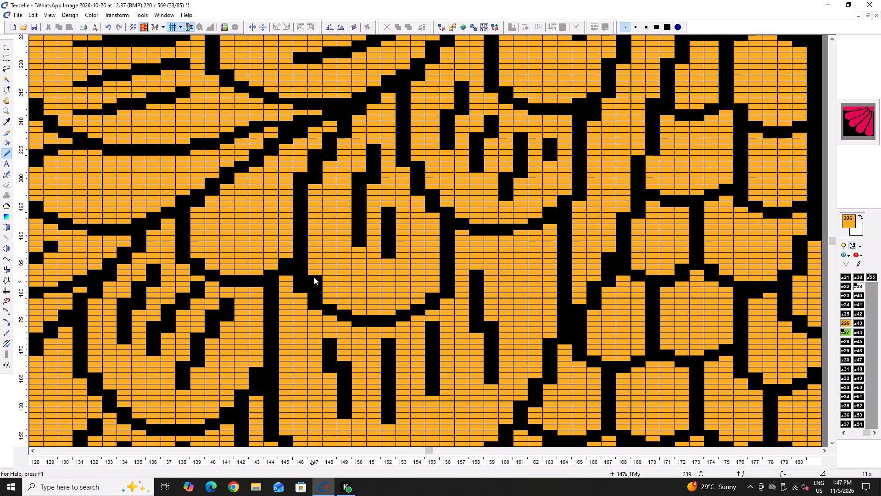
{"action": "right_click", "coordinate": [324, 304]}
{"action": "right_click", "coordinate": [323, 296]}
{"action": "right_click", "coordinate": [336, 306]}
{"action": "right_click", "coordinate": [337, 306]}
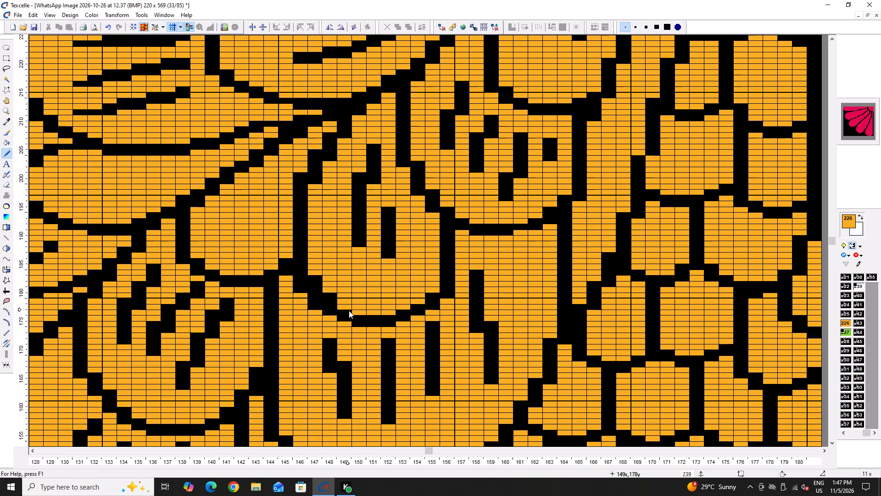
{"action": "right_click", "coordinate": [349, 310]}
{"action": "right_click", "coordinate": [341, 308]}
{"action": "right_click", "coordinate": [354, 312]}
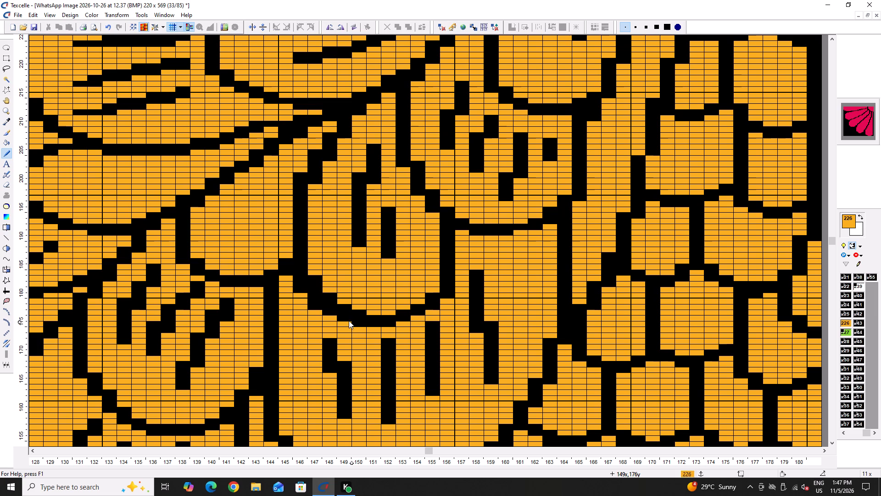
Thin the outer side of the same feather outline with orange pixels at columns 148–150.
{"action": "left_click", "coordinate": [355, 324]}
{"action": "left_click", "coordinate": [328, 313]}
{"action": "left_click", "coordinate": [341, 320]}
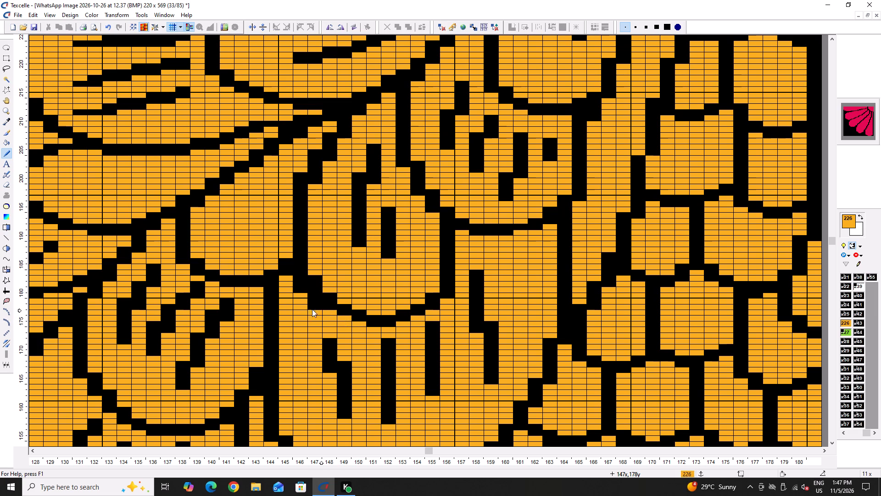
Continue thinning the outer side of the rounded feather's lower outline with orange pixels at columns 146–147.
{"action": "left_click_drag", "start_coordinate": [310, 305], "coordinate": [311, 309]}
{"action": "left_click", "coordinate": [312, 302]}
{"action": "left_click_drag", "start_coordinate": [299, 287], "coordinate": [298, 294]}
{"action": "left_click", "coordinate": [301, 284]}
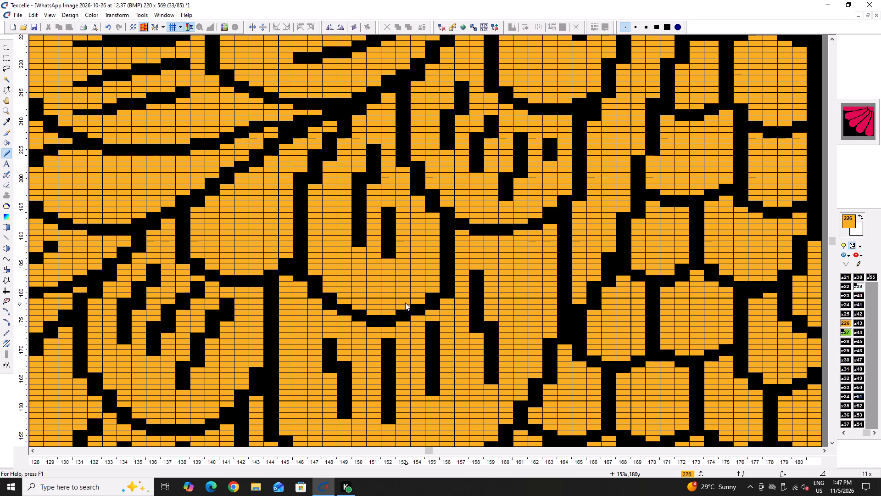
Save the image with the refined feather outline.
{"action": "key", "text": "ctrl+s"}
{"action": "key", "text": "ctrl+s"}
{"action": "key", "text": "ctrl+s"}
{"action": "key", "text": "ctrl+s"}
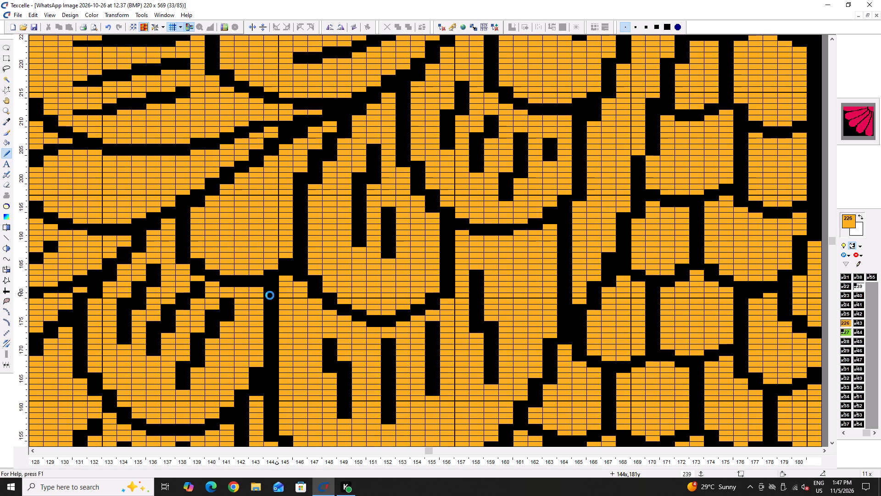
{"action": "key", "text": "ctrl+s"}
{"action": "key", "text": "ctrl+s"}
{"action": "key", "text": "ctrl+s"}
{"action": "key", "text": "ctrl+s"}
{"action": "key", "text": "ctrl+s"}
{"action": "key", "text": "ctrl+s"}
{"action": "key", "text": "ctrl+s"}
{"action": "key", "text": "ctrl+s"}
{"action": "key", "text": "ctrl+s"}
Extend the vertical vein lines upward in black at columns 148 and 152, just below the rounded feather's lower outline.
{"action": "scroll", "coordinate": [235, 312], "scroll_direction": "down", "scroll_amount": 4, "text": "ctrl"}
{"action": "scroll", "coordinate": [262, 316], "scroll_direction": "up", "scroll_amount": 6, "text": "ctrl"}
{"action": "right_click_drag", "start_coordinate": [270, 343], "coordinate": [269, 315]}
{"action": "right_click", "coordinate": [395, 341]}
Save the image with the extended vein lines.
{"action": "key", "text": "ctrl+s"}
{"action": "key", "text": "ctrl+s"}
{"action": "key", "text": "ctrl+s"}
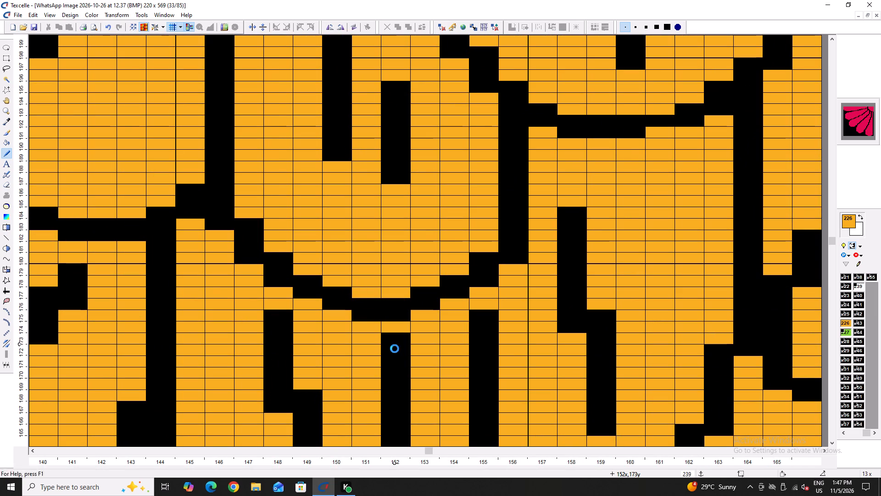
{"action": "key", "text": "ctrl+s"}
{"action": "key", "text": "ctrl+s"}
{"action": "key", "text": "ctrl+s"}
{"action": "key", "text": "ctrl+s"}
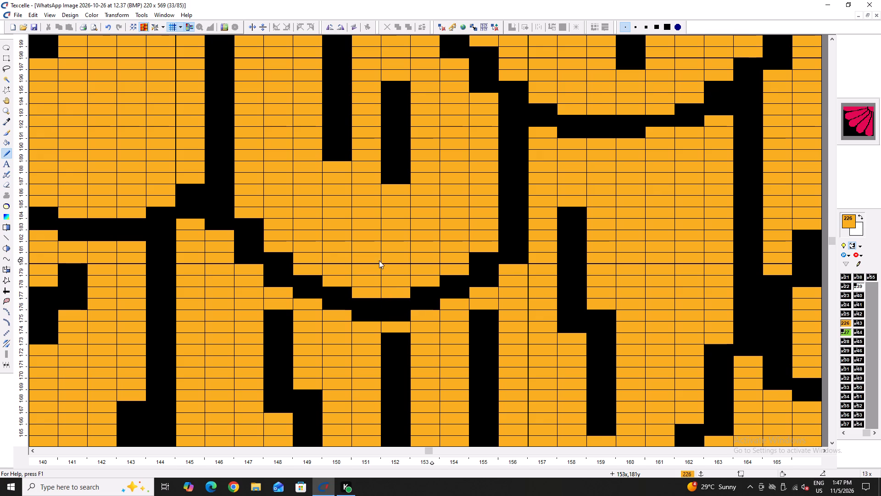
{"action": "scroll", "coordinate": [339, 259], "scroll_direction": "down", "scroll_amount": 5, "text": "ctrl"}
{"action": "key", "text": "ctrl+s"}
{"action": "key", "text": "ctrl+s"}
{"action": "key", "text": "ctrl+s"}
{"action": "key", "text": "ctrl+s"}
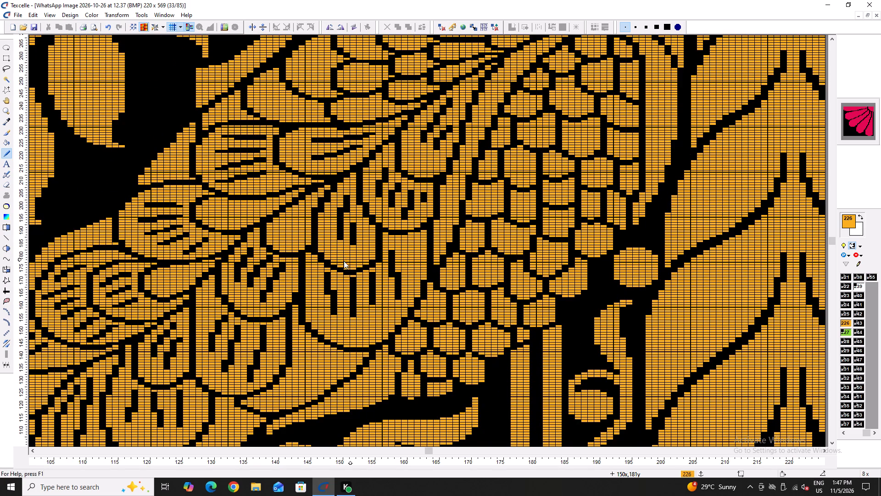
Add an orange pixel at column 141, row 120 to the lower edge of the leaf, and save the image.
{"action": "scroll", "coordinate": [314, 276], "scroll_direction": "down", "scroll_amount": 4, "text": "ctrl"}
{"action": "scroll", "coordinate": [303, 271], "scroll_direction": "up", "scroll_amount": 7, "text": "ctrl"}
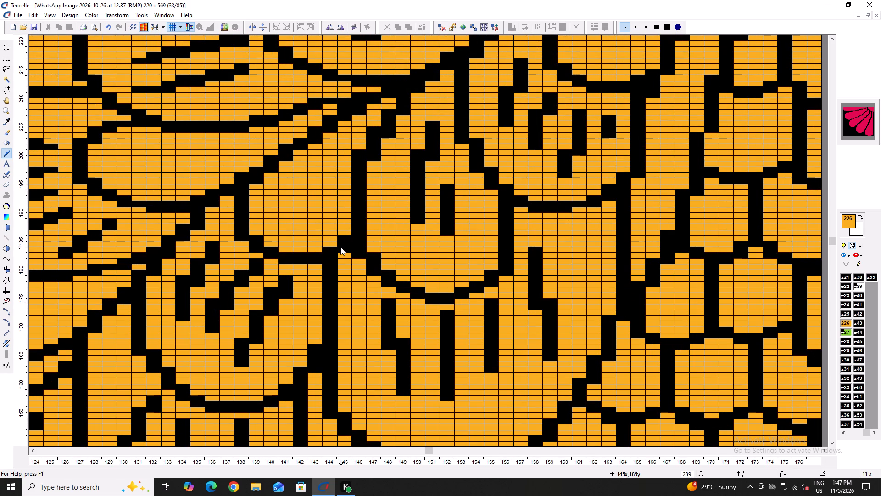
{"action": "scroll", "coordinate": [338, 248], "scroll_direction": "down", "scroll_amount": 6, "text": "ctrl"}
{"action": "scroll", "coordinate": [396, 254], "scroll_direction": "up", "scroll_amount": 4, "text": "ctrl"}
{"action": "scroll", "coordinate": [303, 299], "scroll_direction": "down", "scroll_amount": 2}
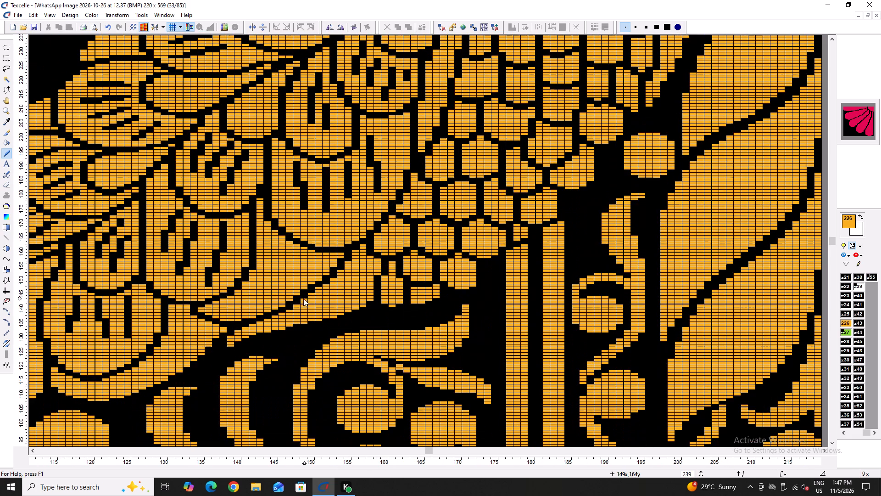
{"action": "scroll", "coordinate": [293, 299], "scroll_direction": "up", "scroll_amount": 3, "text": "ctrl"}
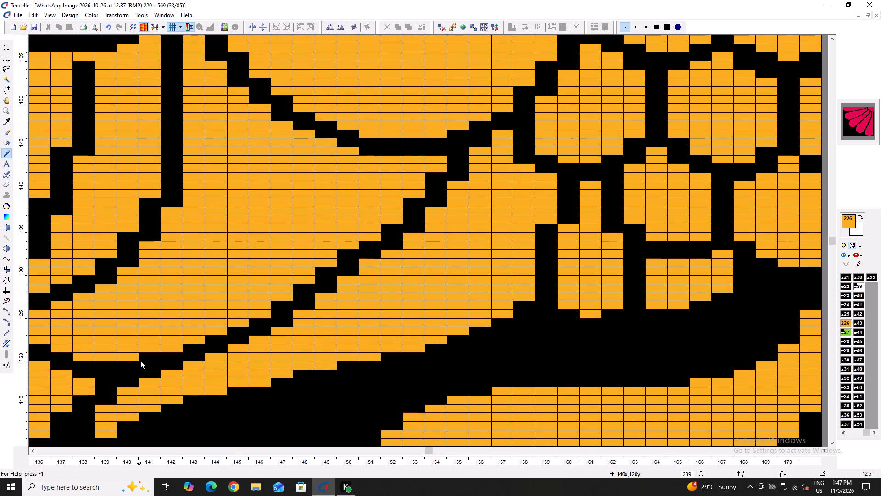
{"action": "left_click", "coordinate": [141, 360]}
{"action": "scroll", "coordinate": [148, 355], "scroll_direction": "down", "scroll_amount": 3, "text": "ctrl"}
{"action": "scroll", "coordinate": [282, 353], "scroll_direction": "down", "scroll_amount": 3}
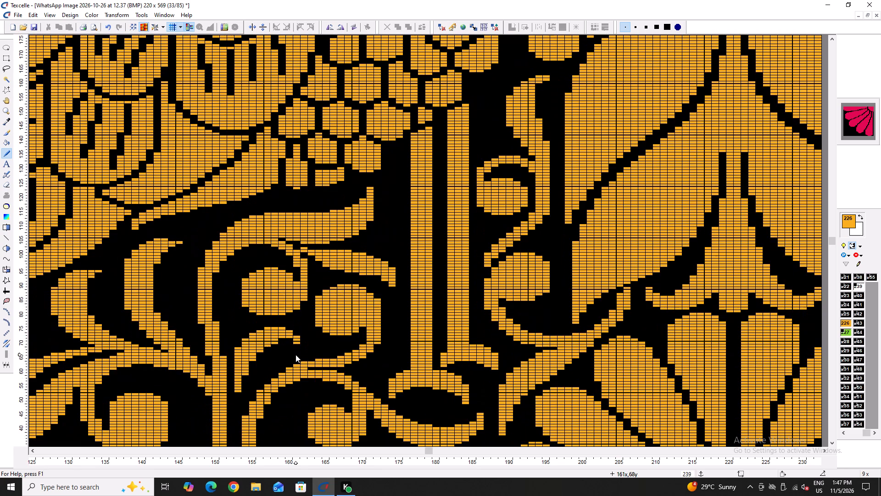
{"action": "key", "text": "ctrl+s"}
{"action": "key", "text": "ctrl+s"}
Trim the lower outer corner of the large flower's lower-right petal with black pixels at columns 245–247.
{"action": "scroll", "coordinate": [385, 360], "scroll_direction": "down", "scroll_amount": 2}
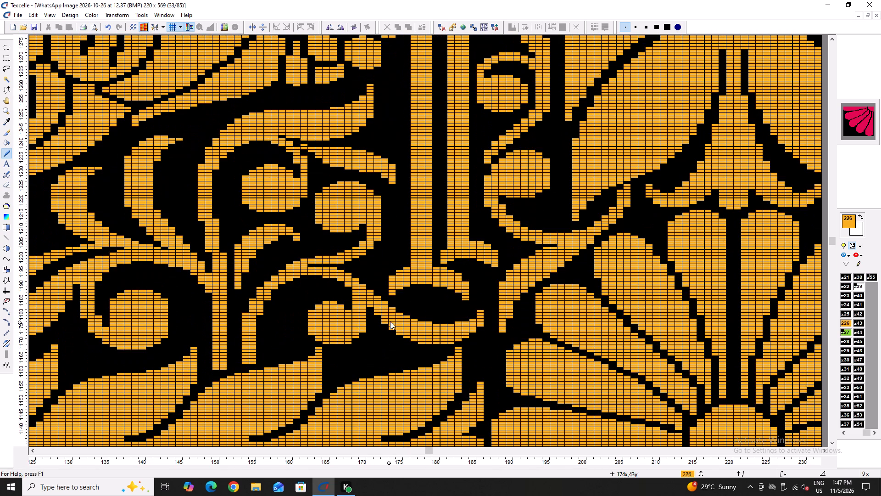
{"action": "scroll", "coordinate": [335, 304], "scroll_direction": "down", "scroll_amount": 3, "text": "ctrl"}
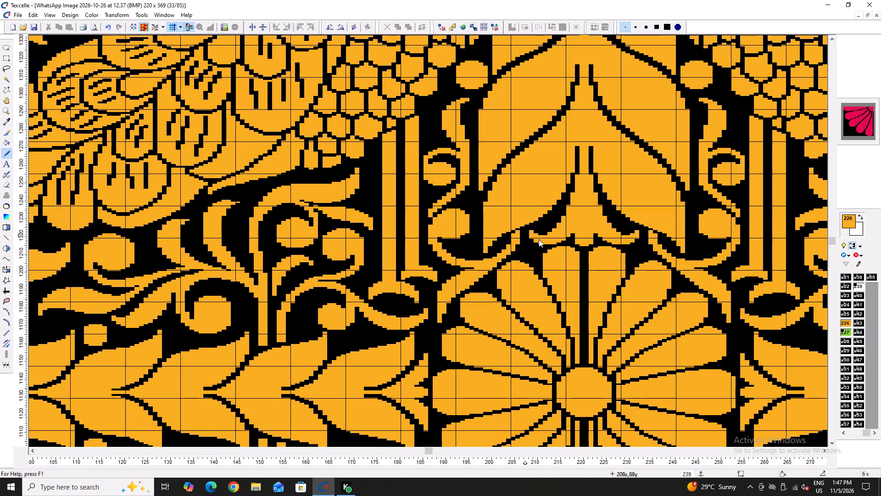
{"action": "scroll", "coordinate": [616, 282], "scroll_direction": "down", "scroll_amount": 3}
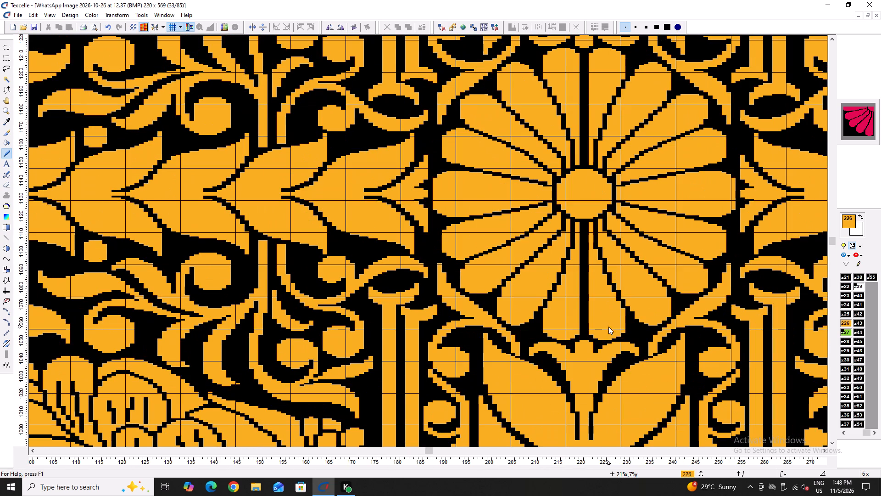
{"action": "scroll", "coordinate": [718, 282], "scroll_direction": "up", "scroll_amount": 5, "text": "ctrl"}
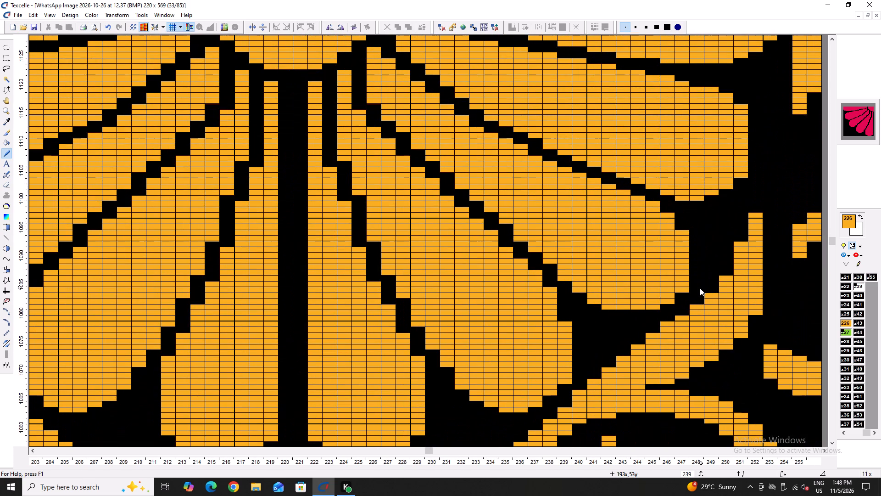
{"action": "right_click", "coordinate": [682, 291]}
{"action": "right_click", "coordinate": [674, 298]}
{"action": "right_click", "coordinate": [674, 298]}
{"action": "right_click", "coordinate": [655, 307]}
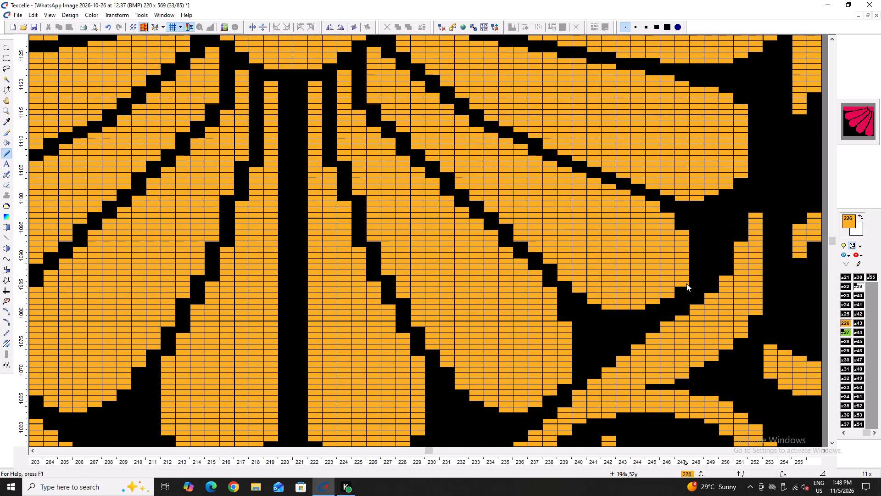
Reshape the rounded tip of the central rosette's lower diagonal petal with black and orange pixels around columns 245–247.
{"action": "left_click", "coordinate": [680, 226]}
{"action": "scroll", "coordinate": [657, 283], "scroll_direction": "down", "scroll_amount": 5, "text": "ctrl"}
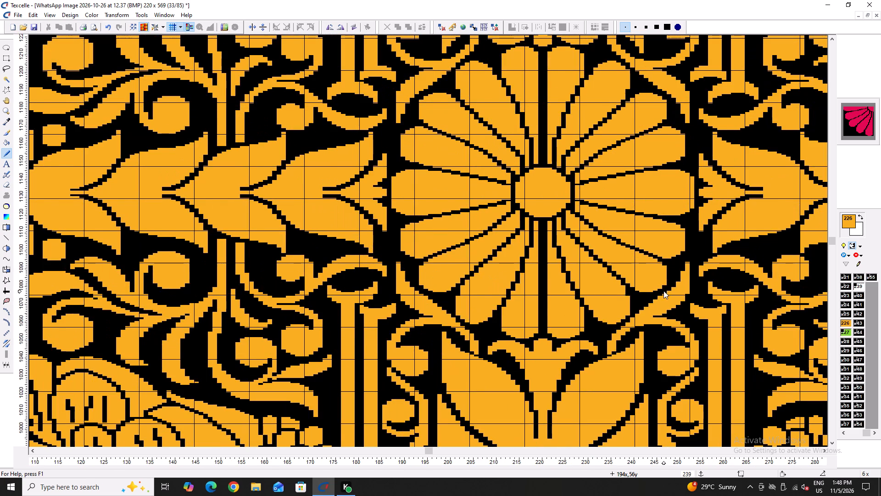
{"action": "scroll", "coordinate": [664, 291], "scroll_direction": "up", "scroll_amount": 4, "text": "ctrl"}
{"action": "right_click", "coordinate": [660, 272]}
{"action": "right_click", "coordinate": [653, 282]}
{"action": "right_click", "coordinate": [652, 283]}
{"action": "scroll", "coordinate": [645, 289], "scroll_direction": "down", "scroll_amount": 5, "text": "ctrl"}
{"action": "scroll", "coordinate": [659, 288], "scroll_direction": "up", "scroll_amount": 3, "text": "ctrl"}
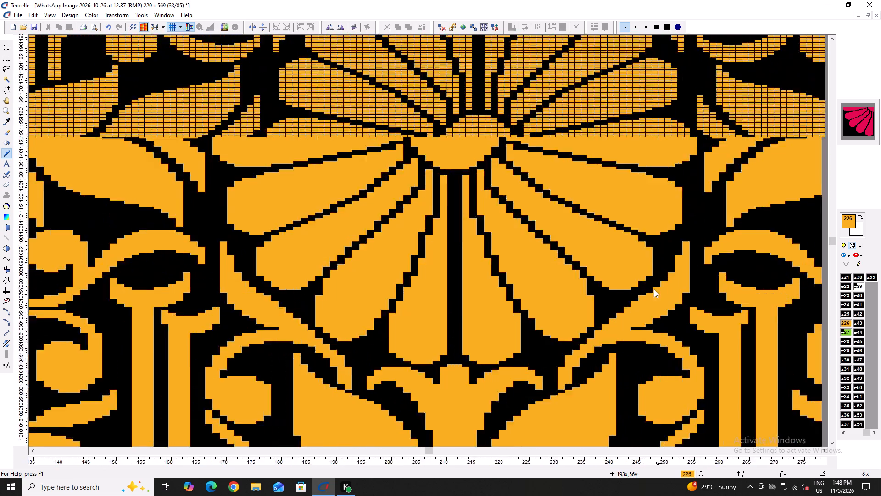
{"action": "scroll", "coordinate": [654, 289], "scroll_direction": "up", "scroll_amount": 4, "text": "ctrl"}
{"action": "double_click", "coordinate": [630, 251]}
{"action": "left_click", "coordinate": [616, 267]}
{"action": "left_click", "coordinate": [591, 285]}
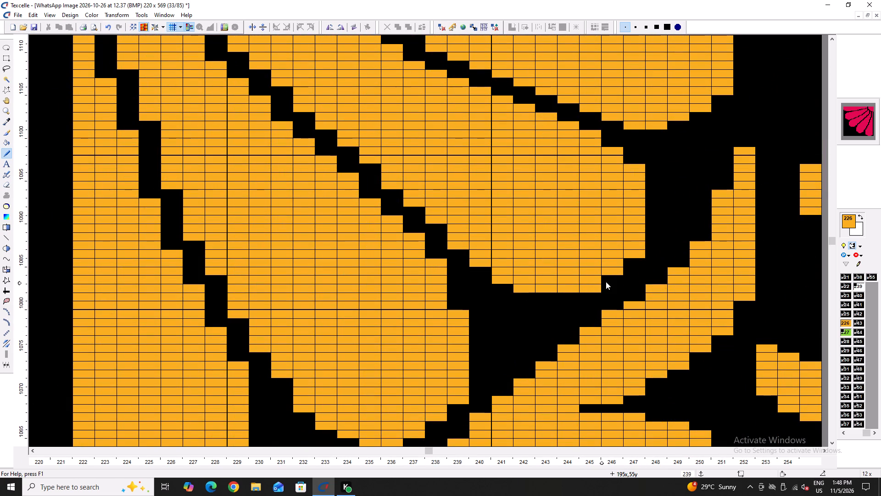
{"action": "left_click", "coordinate": [606, 282]}
{"action": "double_click", "coordinate": [629, 260]}
{"action": "scroll", "coordinate": [548, 273], "scroll_direction": "down", "scroll_amount": 5, "text": "ctrl"}
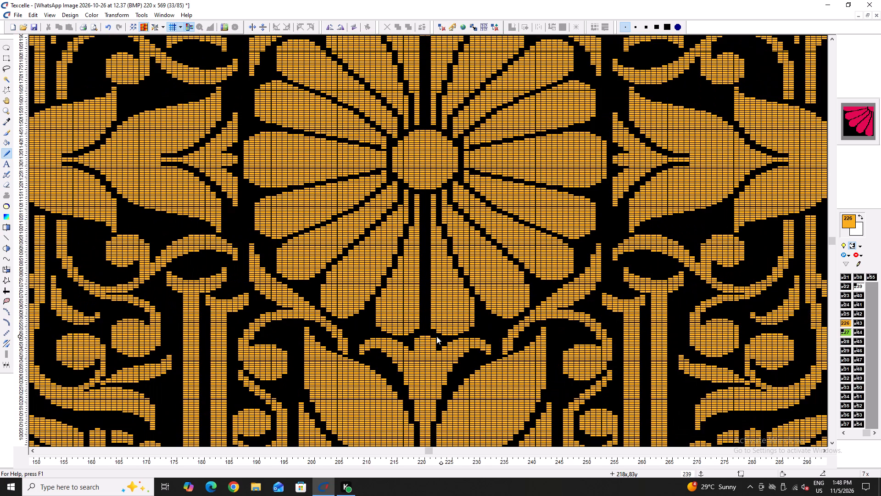
{"action": "scroll", "coordinate": [274, 271], "scroll_direction": "up", "scroll_amount": 6, "text": "ctrl"}
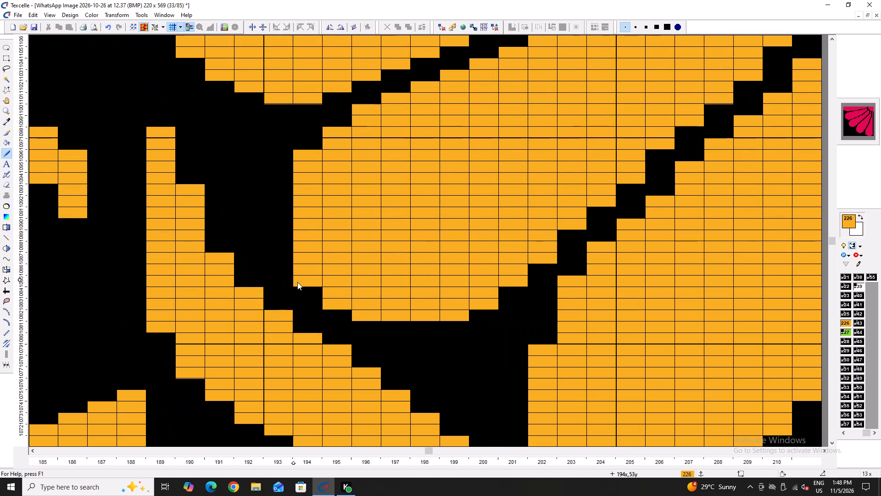
Round the lower corner of the mirrored diagonal petal by trimming it in black at columns 194–196.
{"action": "right_click", "coordinate": [297, 283]}
{"action": "right_click", "coordinate": [300, 272]}
{"action": "right_click", "coordinate": [303, 273]}
{"action": "right_click", "coordinate": [334, 299]}
{"action": "right_click", "coordinate": [334, 300]}
{"action": "right_click", "coordinate": [354, 310]}
{"action": "right_click", "coordinate": [355, 311]}
{"action": "right_click", "coordinate": [328, 293]}
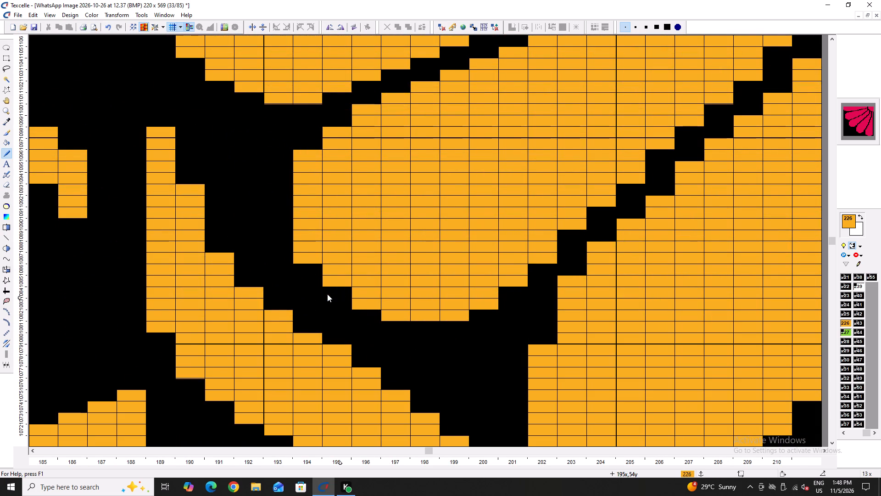
Trim the lower and upper corners of the adjacent rosette petal's tip in black at columns 190–191.
{"action": "scroll", "coordinate": [286, 287], "scroll_direction": "down", "scroll_amount": 5, "text": "ctrl"}
{"action": "scroll", "coordinate": [266, 227], "scroll_direction": "up", "scroll_amount": 6, "text": "ctrl"}
{"action": "right_click", "coordinate": [301, 244]}
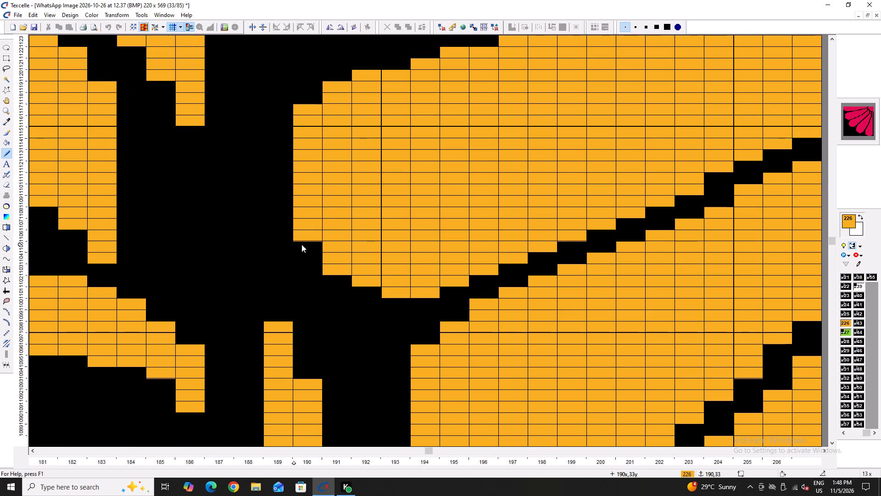
{"action": "right_click", "coordinate": [328, 265]}
{"action": "scroll", "coordinate": [305, 260], "scroll_direction": "down", "scroll_amount": 5, "text": "ctrl"}
{"action": "scroll", "coordinate": [298, 223], "scroll_direction": "up", "scroll_amount": 4, "text": "ctrl"}
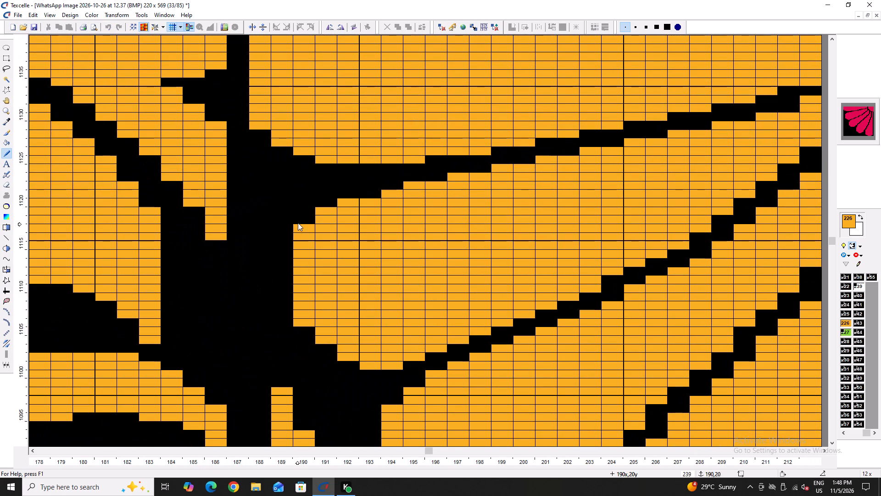
{"action": "right_click", "coordinate": [298, 223]}
{"action": "right_click", "coordinate": [322, 213]}
{"action": "right_click_drag", "start_coordinate": [305, 222], "coordinate": [301, 229]}
{"action": "right_click", "coordinate": [301, 229]}
{"action": "scroll", "coordinate": [276, 240], "scroll_direction": "down", "scroll_amount": 5, "text": "ctrl"}
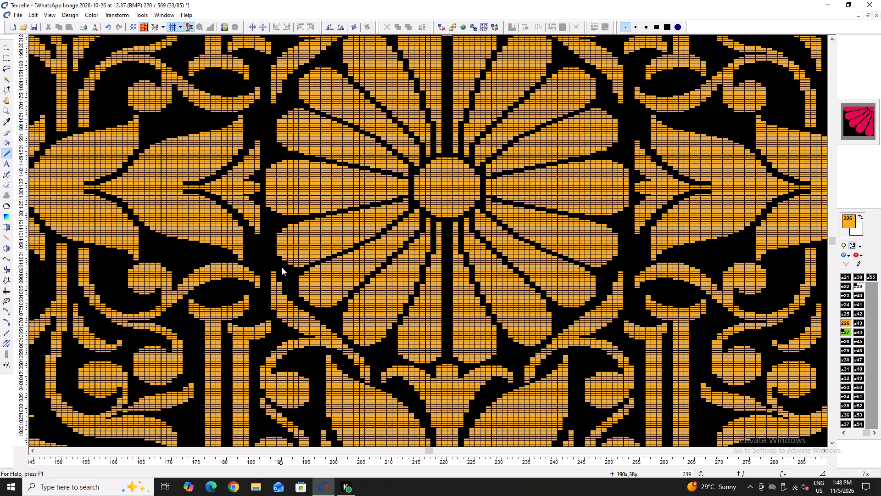
Refine the same petal's lower corner with orange pixels from about column 190, plus one black correction.
{"action": "scroll", "coordinate": [282, 264], "scroll_direction": "up", "scroll_amount": 7, "text": "ctrl"}
{"action": "left_click", "coordinate": [286, 203]}
{"action": "double_click", "coordinate": [306, 224]}
{"action": "double_click", "coordinate": [342, 242]}
{"action": "scroll", "coordinate": [251, 236], "scroll_direction": "down", "scroll_amount": 6, "text": "ctrl"}
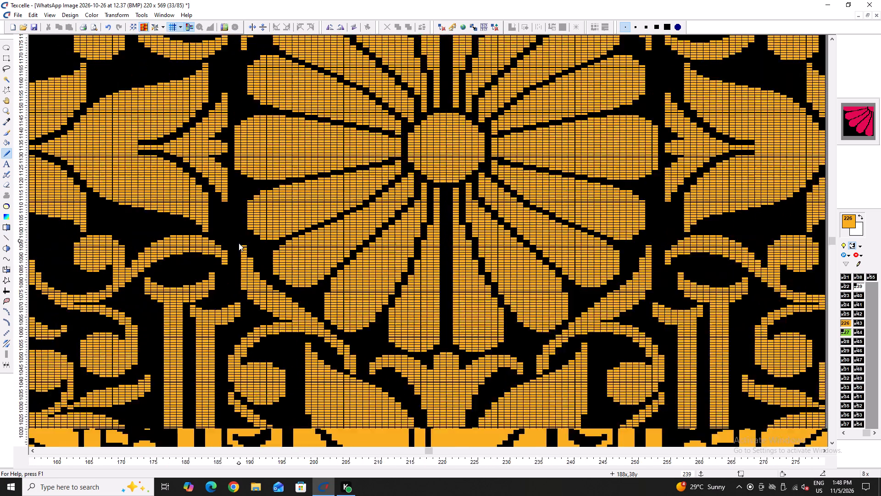
{"action": "scroll", "coordinate": [271, 252], "scroll_direction": "up", "scroll_amount": 4, "text": "ctrl"}
{"action": "right_click", "coordinate": [266, 208]}
{"action": "scroll", "coordinate": [258, 217], "scroll_direction": "down", "scroll_amount": 5, "text": "ctrl"}
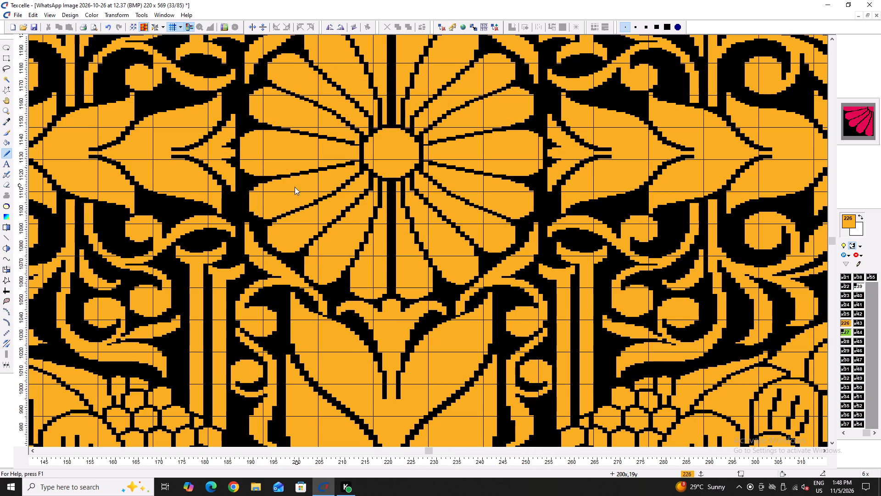
Extend the side edge of the rosette's diagonal petal downward in orange at column 239.
{"action": "scroll", "coordinate": [245, 166], "scroll_direction": "up", "scroll_amount": 2}
{"action": "scroll", "coordinate": [263, 193], "scroll_direction": "up", "scroll_amount": 4, "text": "ctrl"}
{"action": "scroll", "coordinate": [310, 198], "scroll_direction": "up", "scroll_amount": 2}
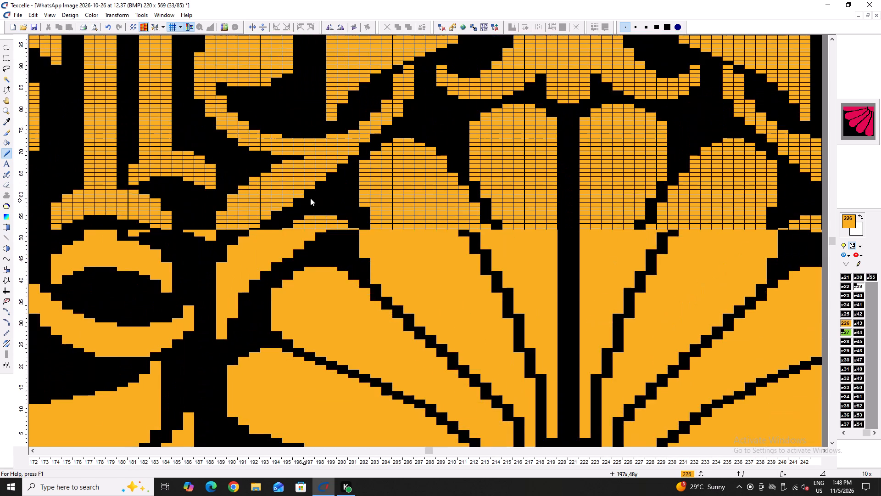
{"action": "scroll", "coordinate": [168, 197], "scroll_direction": "down", "scroll_amount": 3, "text": "ctrl"}
{"action": "scroll", "coordinate": [470, 188], "scroll_direction": "up", "scroll_amount": 2, "text": "ctrl"}
{"action": "scroll", "coordinate": [479, 245], "scroll_direction": "up", "scroll_amount": 3, "text": "ctrl"}
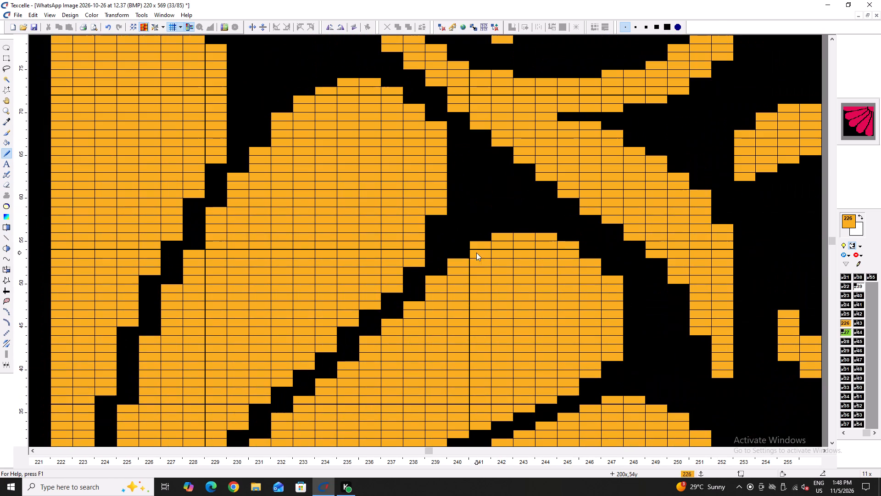
{"action": "left_click", "coordinate": [430, 209]}
{"action": "left_click_drag", "start_coordinate": [430, 212], "coordinate": [430, 226]}
{"action": "left_click", "coordinate": [430, 227]}
{"action": "scroll", "coordinate": [431, 230], "scroll_direction": "down", "scroll_amount": 4, "text": "ctrl"}
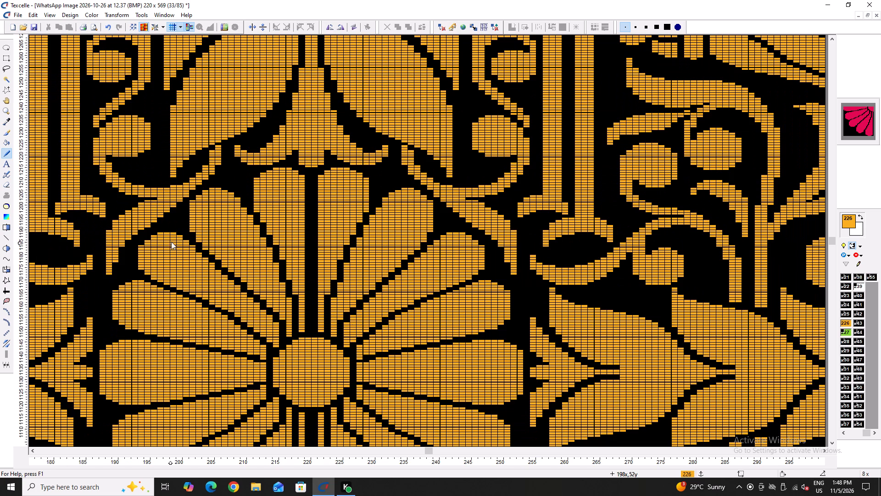
Touch up the edges of the neighbouring rosette petals with small orange pixel corrections.
{"action": "scroll", "coordinate": [172, 241], "scroll_direction": "up", "scroll_amount": 3, "text": "ctrl"}
{"action": "left_click", "coordinate": [203, 213]}
{"action": "scroll", "coordinate": [213, 226], "scroll_direction": "down", "scroll_amount": 5, "text": "ctrl"}
{"action": "scroll", "coordinate": [393, 361], "scroll_direction": "down", "scroll_amount": 1}
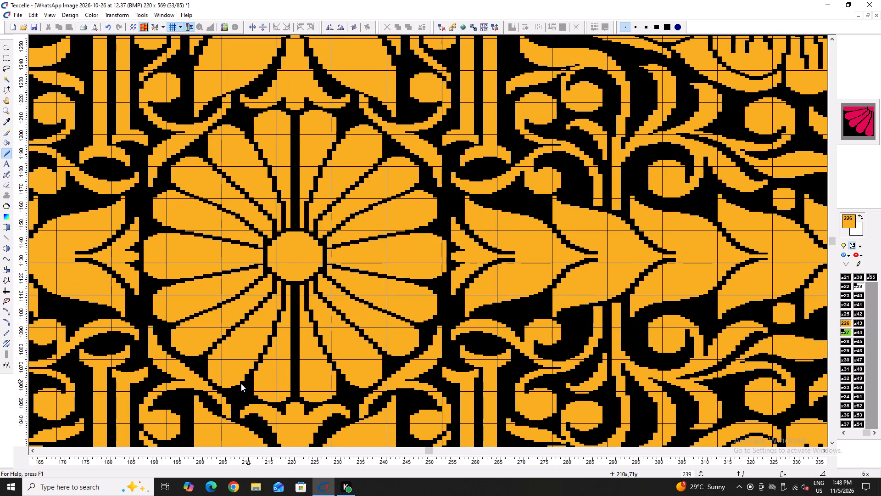
{"action": "scroll", "coordinate": [250, 379], "scroll_direction": "up", "scroll_amount": 4, "text": "ctrl"}
{"action": "scroll", "coordinate": [250, 379], "scroll_direction": "down", "scroll_amount": 3, "text": "ctrl"}
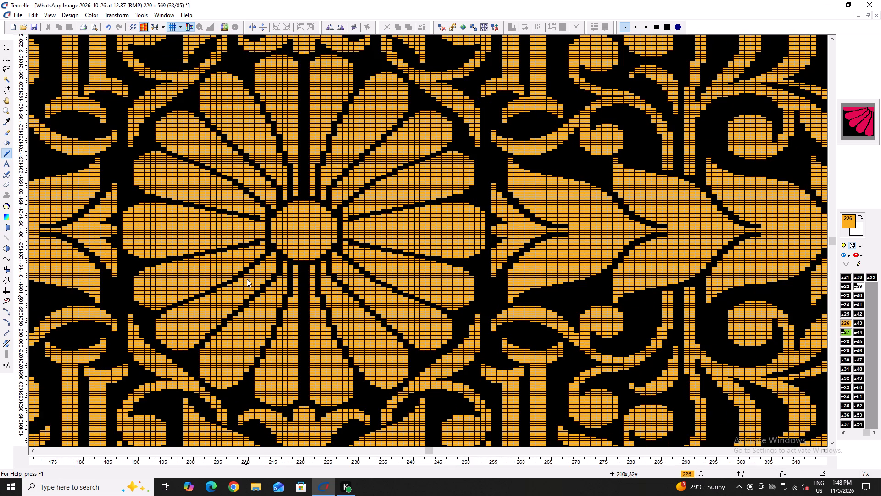
{"action": "scroll", "coordinate": [253, 252], "scroll_direction": "up", "scroll_amount": 5, "text": "ctrl"}
{"action": "triple_click", "coordinate": [287, 199]}
{"action": "scroll", "coordinate": [307, 244], "scroll_direction": "down", "scroll_amount": 4, "text": "ctrl"}
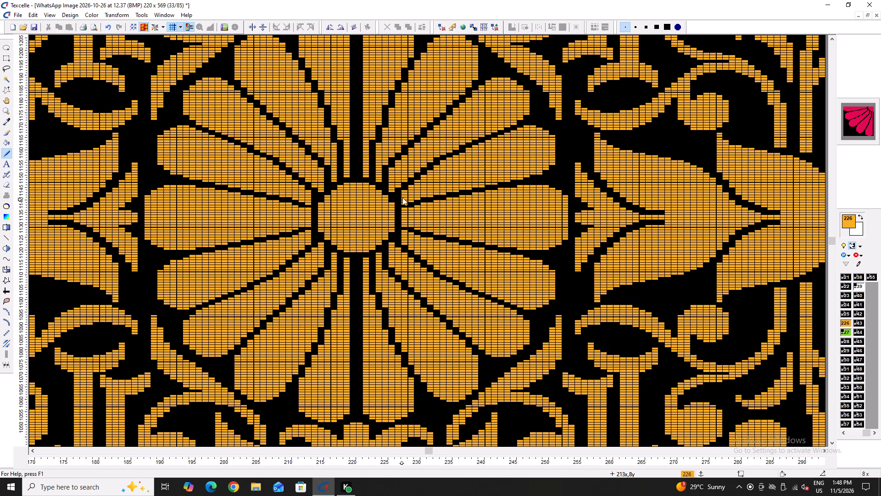
Paint a solid black core six columns wide inside the rosette's round centre, at columns 218–223.
{"action": "scroll", "coordinate": [401, 195], "scroll_direction": "up", "scroll_amount": 4, "text": "ctrl"}
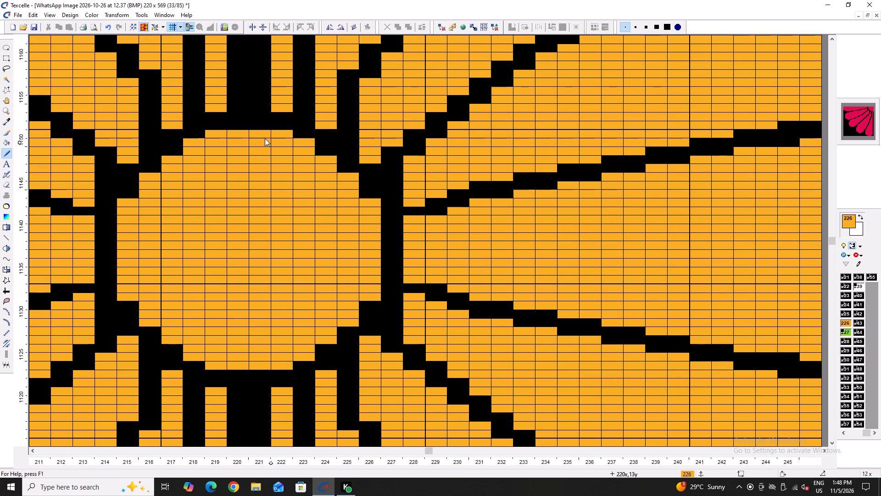
{"action": "right_click_drag", "start_coordinate": [213, 193], "coordinate": [263, 224]}
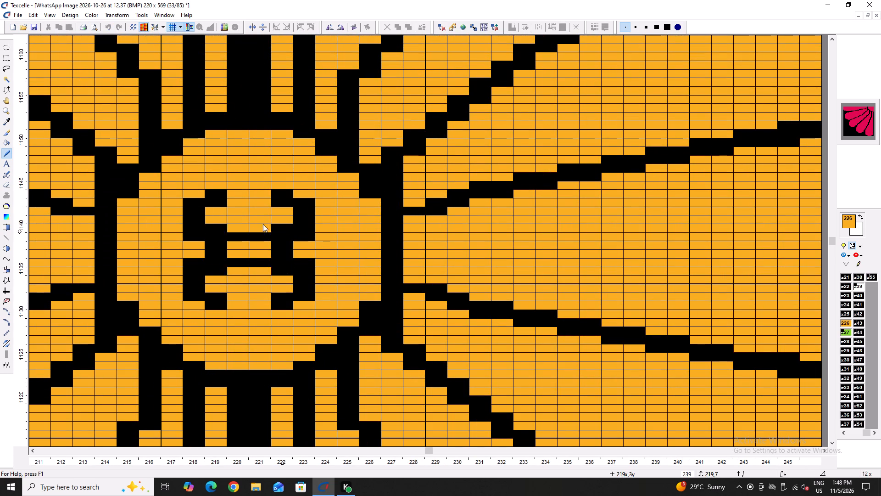
{"action": "right_click_drag", "start_coordinate": [263, 224], "coordinate": [241, 313]}
{"action": "right_click", "coordinate": [241, 313]}
{"action": "right_click", "coordinate": [242, 313]}
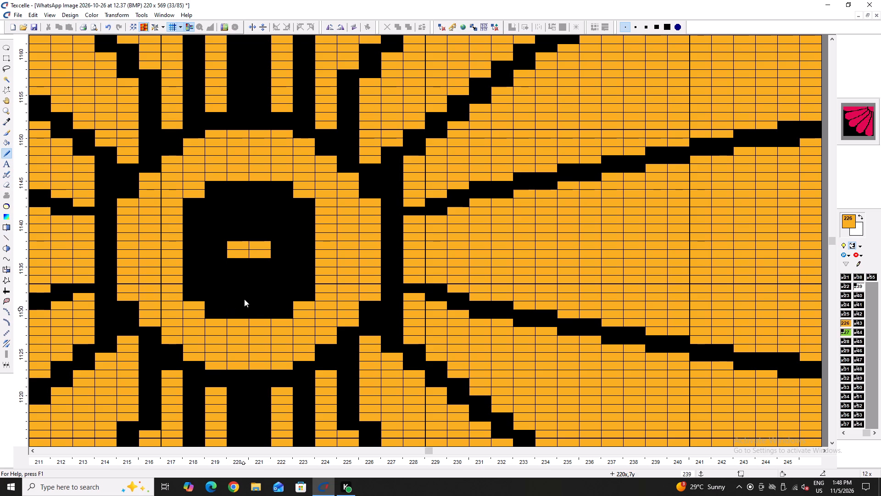
{"action": "right_click_drag", "start_coordinate": [243, 251], "coordinate": [268, 250]}
Round the black core's top and bottom with orange corner pixels, keeping black at columns 220–221 in the end rows.
{"action": "scroll", "coordinate": [233, 238], "scroll_direction": "down", "scroll_amount": 5, "text": "ctrl"}
{"action": "scroll", "coordinate": [230, 226], "scroll_direction": "up", "scroll_amount": 4, "text": "ctrl"}
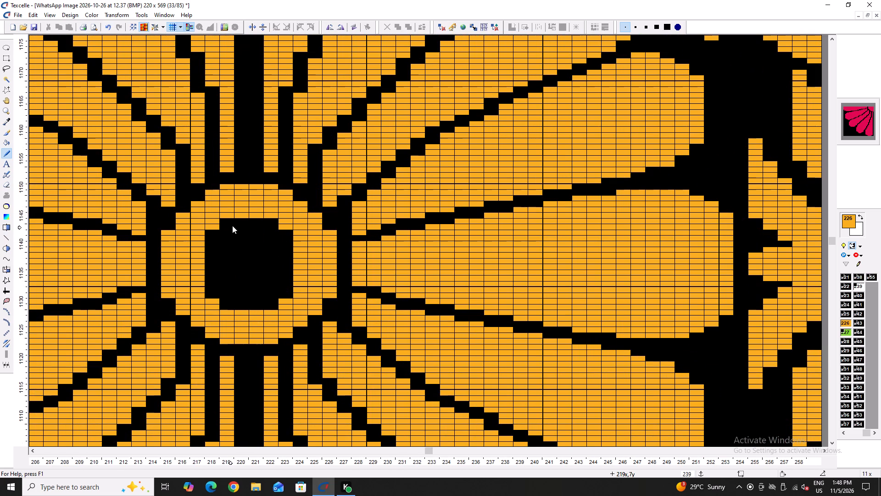
{"action": "scroll", "coordinate": [218, 199], "scroll_direction": "up", "scroll_amount": 1, "text": "ctrl"}
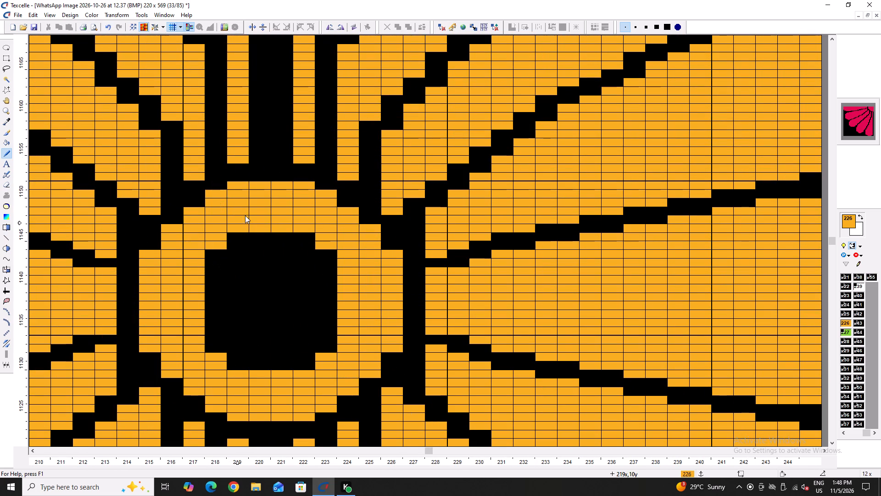
{"action": "left_click", "coordinate": [310, 237]}
{"action": "triple_click", "coordinate": [288, 237]}
{"action": "right_click", "coordinate": [269, 236]}
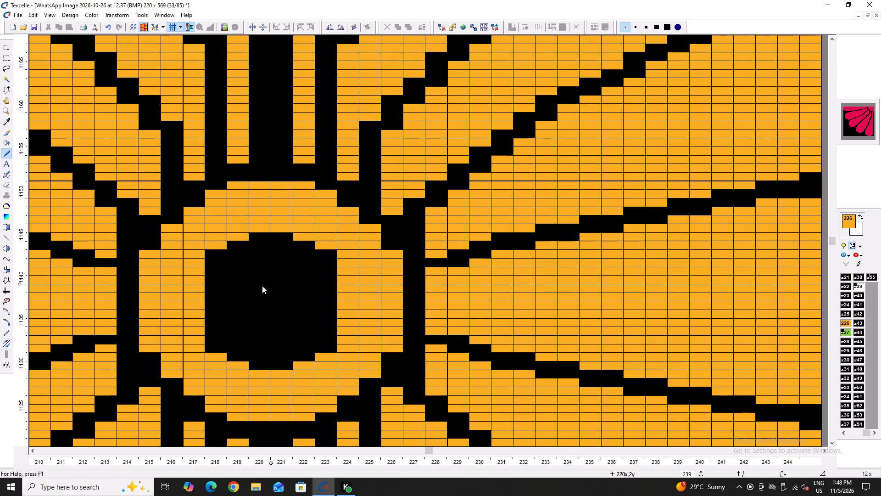
Hollow out the black core with a rounded orange dot at columns 219–222, leaving a black ring around it.
{"action": "left_click", "coordinate": [253, 290]}
{"action": "left_click_drag", "start_coordinate": [262, 309], "coordinate": [245, 290]}
{"action": "left_click", "coordinate": [245, 281]}
{"action": "left_click_drag", "start_coordinate": [247, 280], "coordinate": [254, 276]}
{"action": "double_click", "coordinate": [270, 273]}
{"action": "double_click", "coordinate": [272, 268]}
{"action": "triple_click", "coordinate": [266, 266]}
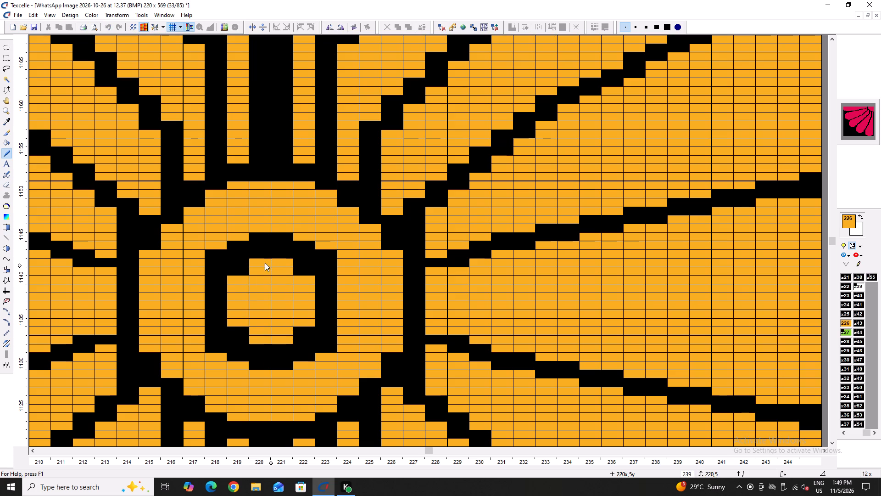
{"action": "left_click", "coordinate": [265, 263]}
{"action": "right_click", "coordinate": [255, 262]}
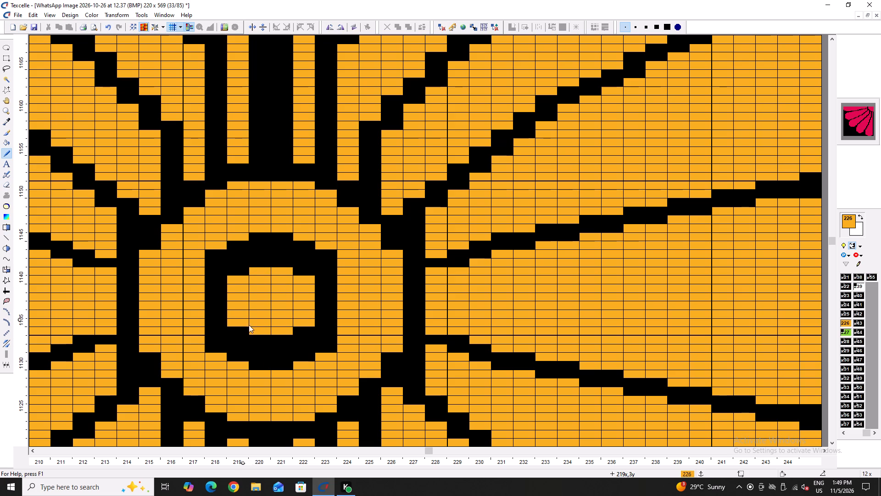
{"action": "double_click", "coordinate": [245, 330]}
{"action": "left_click", "coordinate": [260, 339]}
{"action": "scroll", "coordinate": [263, 312], "scroll_direction": "down", "scroll_amount": 5, "text": "ctrl"}
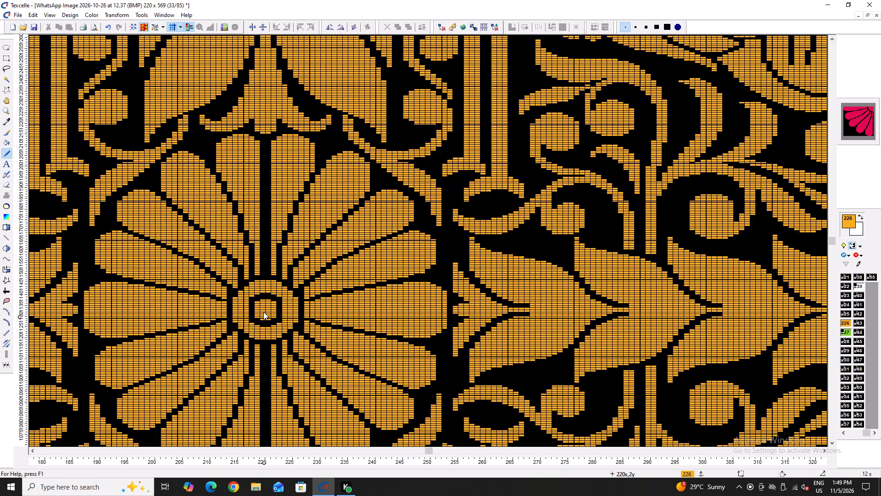
Paint a solid black core at columns 218–223 inside the round centre of the rosette above the peacock heads.
{"action": "scroll", "coordinate": [264, 314], "scroll_direction": "down", "scroll_amount": 3, "text": "ctrl"}
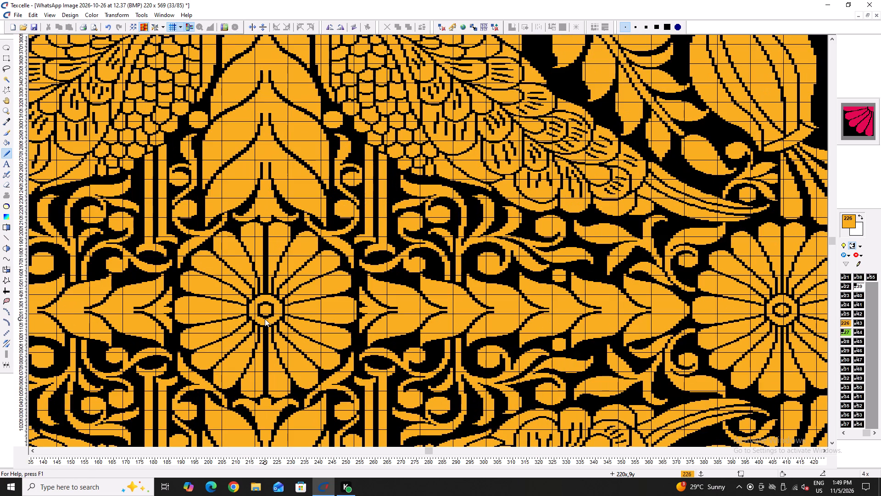
{"action": "scroll", "coordinate": [259, 317], "scroll_direction": "down", "scroll_amount": 3, "text": "ctrl"}
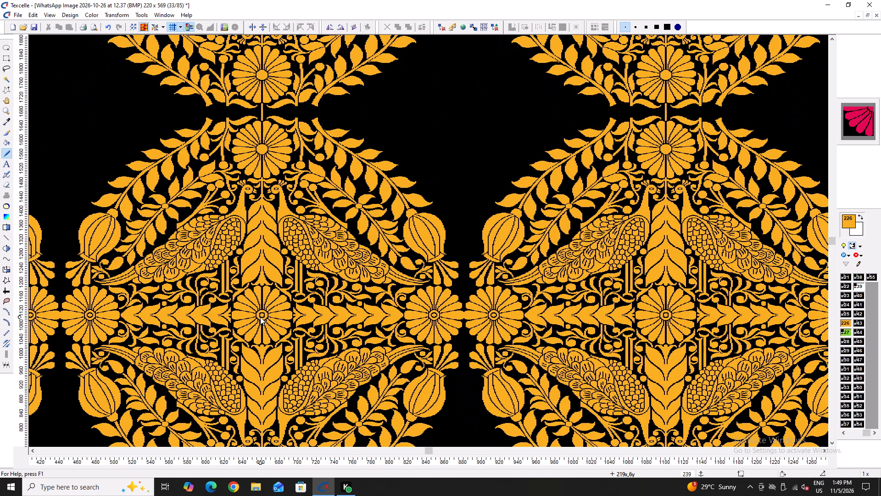
{"action": "scroll", "coordinate": [245, 170], "scroll_direction": "up", "scroll_amount": 1}
{"action": "scroll", "coordinate": [275, 179], "scroll_direction": "up", "scroll_amount": 6, "text": "ctrl"}
{"action": "scroll", "coordinate": [177, 244], "scroll_direction": "up", "scroll_amount": 3, "text": "ctrl"}
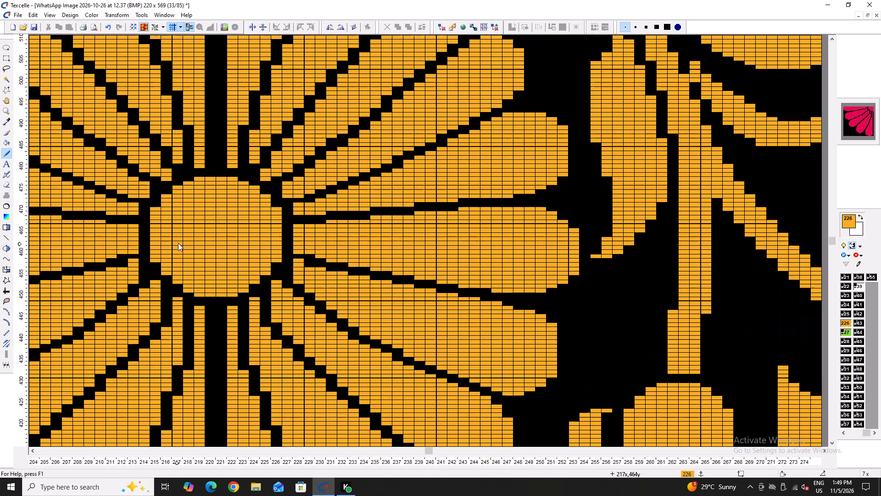
{"action": "scroll", "coordinate": [199, 214], "scroll_direction": "down", "scroll_amount": 6, "text": "ctrl"}
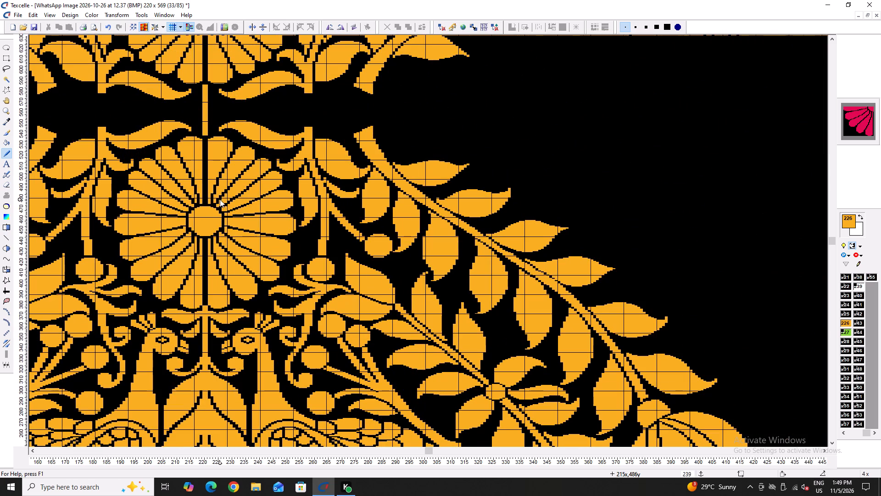
{"action": "scroll", "coordinate": [220, 199], "scroll_direction": "up", "scroll_amount": 6, "text": "ctrl"}
{"action": "scroll", "coordinate": [125, 267], "scroll_direction": "up", "scroll_amount": 1, "text": "ctrl"}
{"action": "right_click_drag", "start_coordinate": [157, 264], "coordinate": [158, 282]}
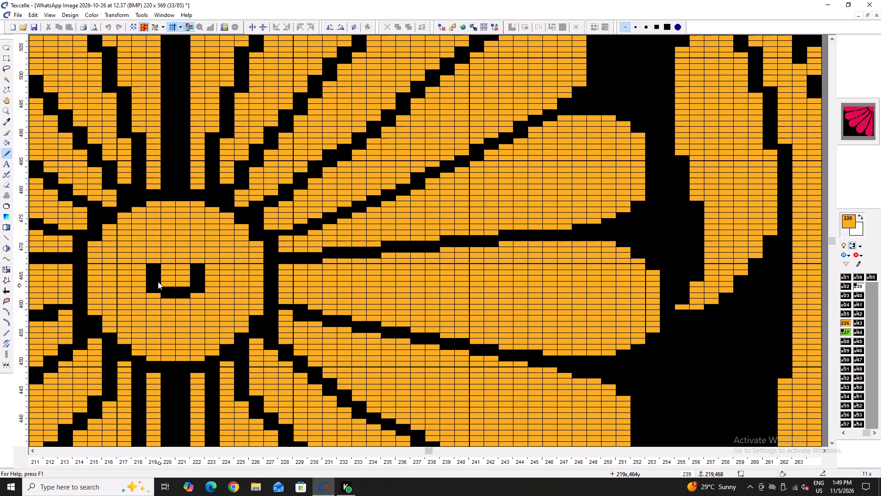
{"action": "right_click_drag", "start_coordinate": [158, 282], "coordinate": [149, 310]}
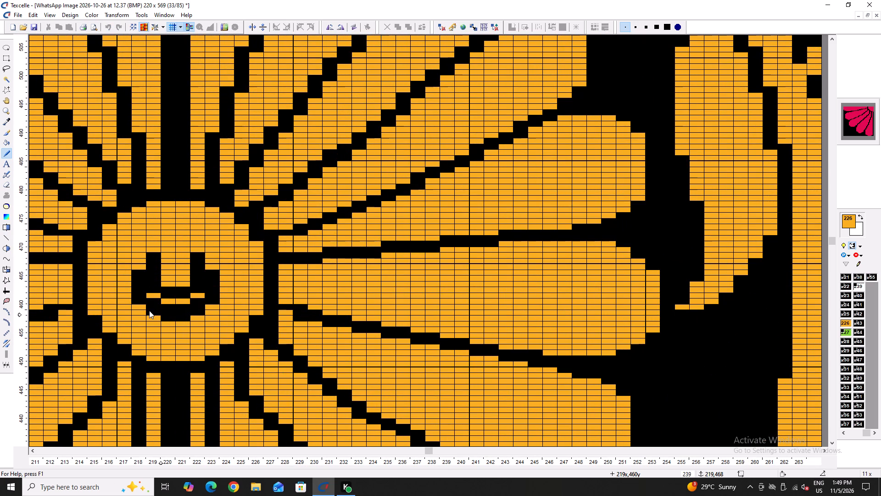
{"action": "right_click_drag", "start_coordinate": [149, 310], "coordinate": [190, 291]}
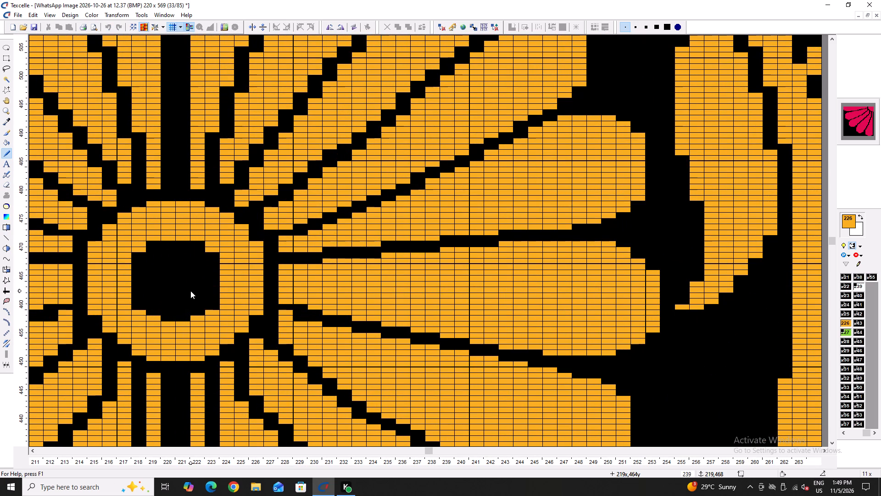
{"action": "right_click_drag", "start_coordinate": [190, 291], "coordinate": [183, 283]}
{"action": "right_click", "coordinate": [183, 282]}
Round the black core's top by stepping it in to columns 220–221 in the end row, matching the bottom.
{"action": "right_click", "coordinate": [140, 248]}
{"action": "right_click_drag", "start_coordinate": [154, 240], "coordinate": [167, 240]}
{"action": "right_click_drag", "start_coordinate": [173, 240], "coordinate": [178, 241]}
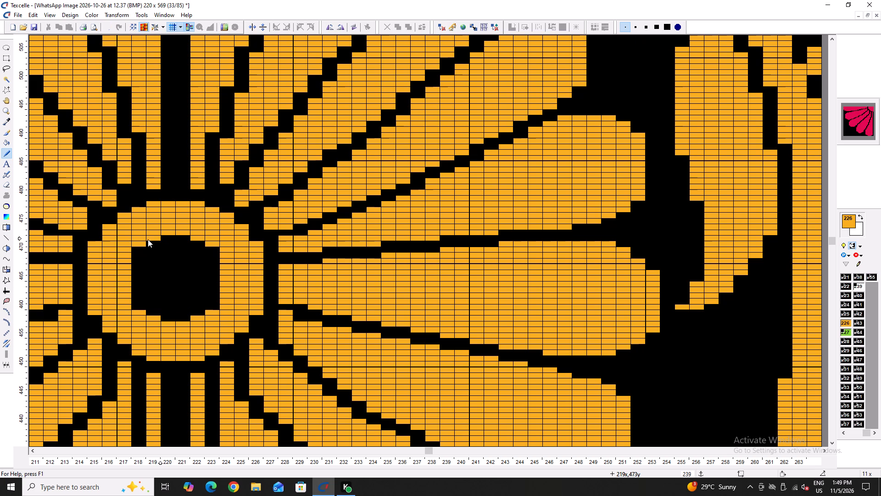
{"action": "triple_click", "coordinate": [148, 239]}
{"action": "right_click_drag", "start_coordinate": [167, 268], "coordinate": [167, 269]}
{"action": "right_click_drag", "start_coordinate": [167, 269], "coordinate": [164, 288]}
{"action": "right_click", "coordinate": [164, 288]}
Paint an orange dot at columns 219–222 inside the black core, leaving a black ring around it.
{"action": "left_click_drag", "start_coordinate": [167, 267], "coordinate": [167, 282]}
{"action": "double_click", "coordinate": [167, 284]}
{"action": "left_click_drag", "start_coordinate": [163, 284], "coordinate": [169, 289]}
{"action": "left_click", "coordinate": [169, 289]}
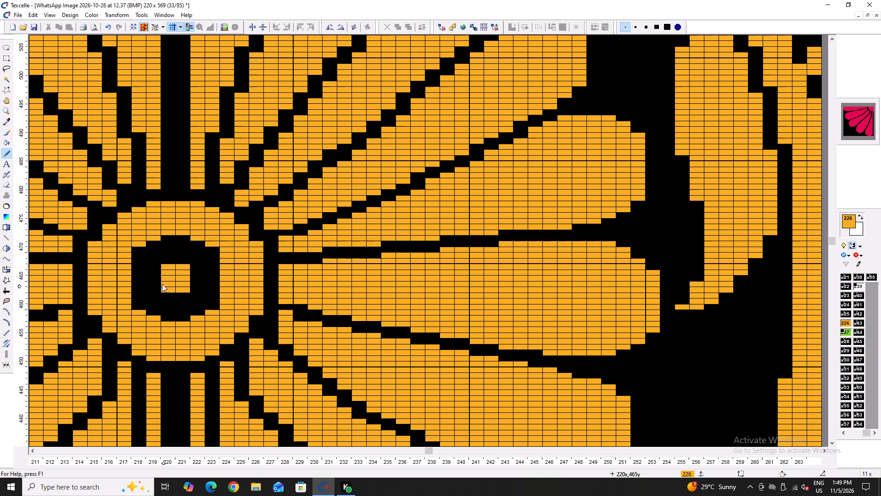
{"action": "left_click_drag", "start_coordinate": [161, 282], "coordinate": [160, 274]}
{"action": "left_click_drag", "start_coordinate": [160, 274], "coordinate": [162, 267]}
{"action": "left_click", "coordinate": [162, 266]}
{"action": "left_click_drag", "start_coordinate": [173, 259], "coordinate": [163, 288]}
{"action": "triple_click", "coordinate": [163, 288]}
{"action": "double_click", "coordinate": [162, 292]}
{"action": "left_click_drag", "start_coordinate": [166, 294], "coordinate": [175, 294]}
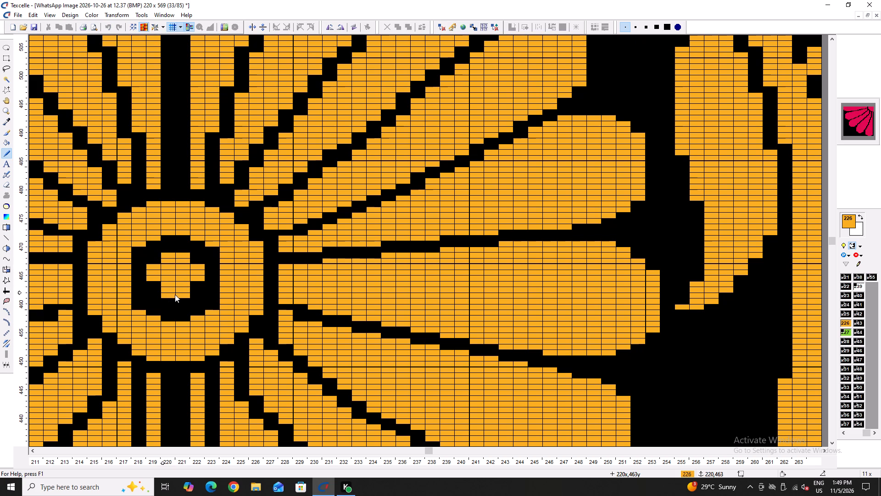
{"action": "left_click_drag", "start_coordinate": [175, 294], "coordinate": [178, 294]}
Enlarge the orange dot to nine rows at columns 220–221, with columns 219 and 222 one row shorter at each end.
{"action": "scroll", "coordinate": [170, 258], "scroll_direction": "up", "scroll_amount": 2, "text": "ctrl"}
{"action": "right_click", "coordinate": [165, 254]}
{"action": "right_click", "coordinate": [167, 254]}
{"action": "left_click", "coordinate": [145, 316]}
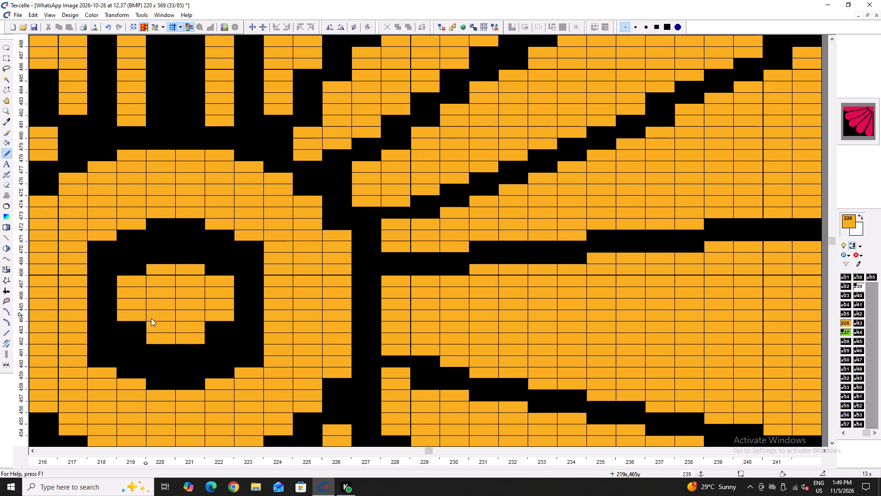
{"action": "left_click", "coordinate": [141, 326]}
{"action": "scroll", "coordinate": [207, 327], "scroll_direction": "down", "scroll_amount": 4, "text": "ctrl"}
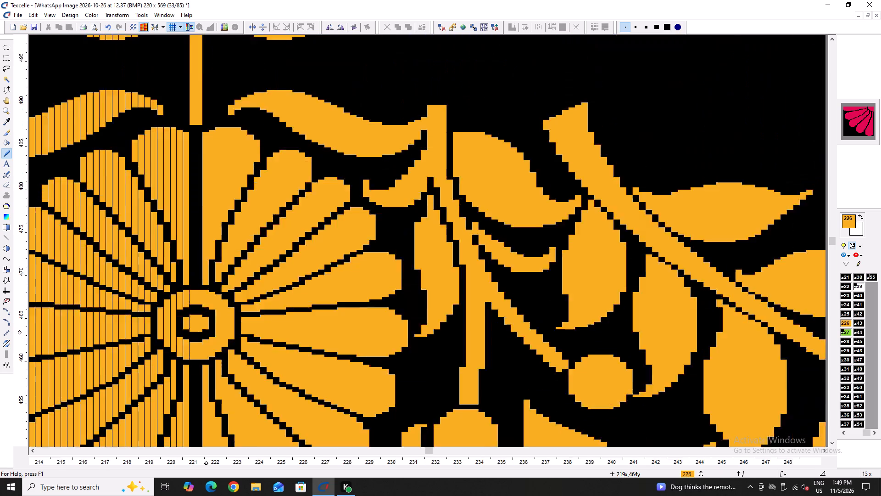
{"action": "scroll", "coordinate": [207, 327], "scroll_direction": "down", "scroll_amount": 3, "text": "ctrl"}
{"action": "scroll", "coordinate": [204, 323], "scroll_direction": "up", "scroll_amount": 7, "text": "ctrl"}
{"action": "left_click", "coordinate": [147, 294]}
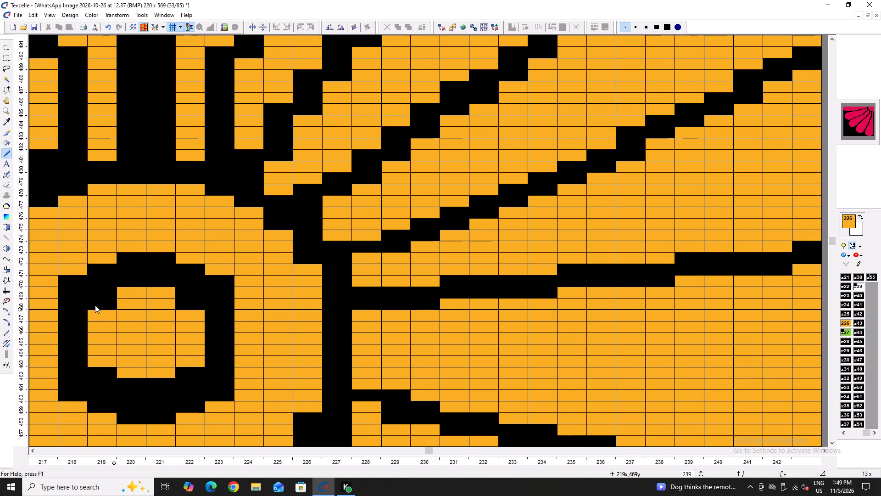
{"action": "left_click", "coordinate": [102, 305]}
{"action": "scroll", "coordinate": [145, 309], "scroll_direction": "down", "scroll_amount": 7, "text": "ctrl"}
{"action": "scroll", "coordinate": [159, 326], "scroll_direction": "up", "scroll_amount": 7, "text": "ctrl"}
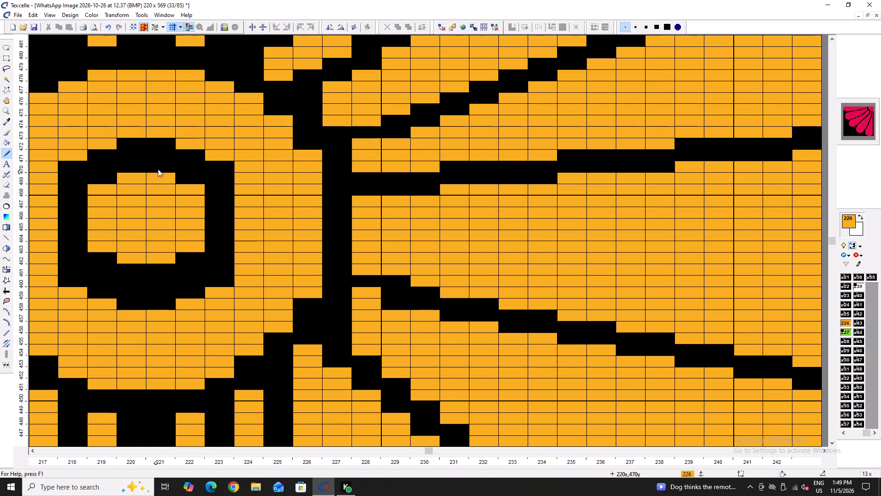
{"action": "left_click", "coordinate": [136, 269]}
{"action": "left_click", "coordinate": [117, 256]}
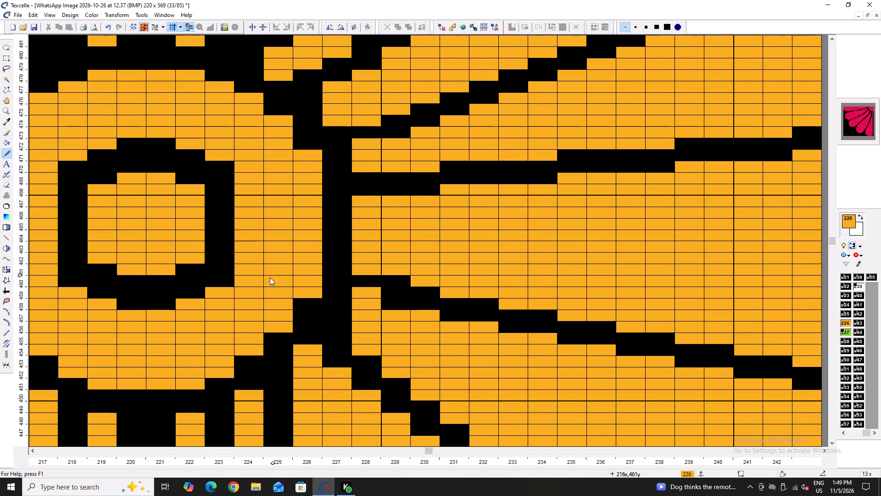
Save the design.
{"action": "scroll", "coordinate": [262, 284], "scroll_direction": "down", "scroll_amount": 6, "text": "ctrl"}
{"action": "scroll", "coordinate": [249, 279], "scroll_direction": "down", "scroll_amount": 1}
{"action": "scroll", "coordinate": [242, 274], "scroll_direction": "down", "scroll_amount": 3, "text": "ctrl"}
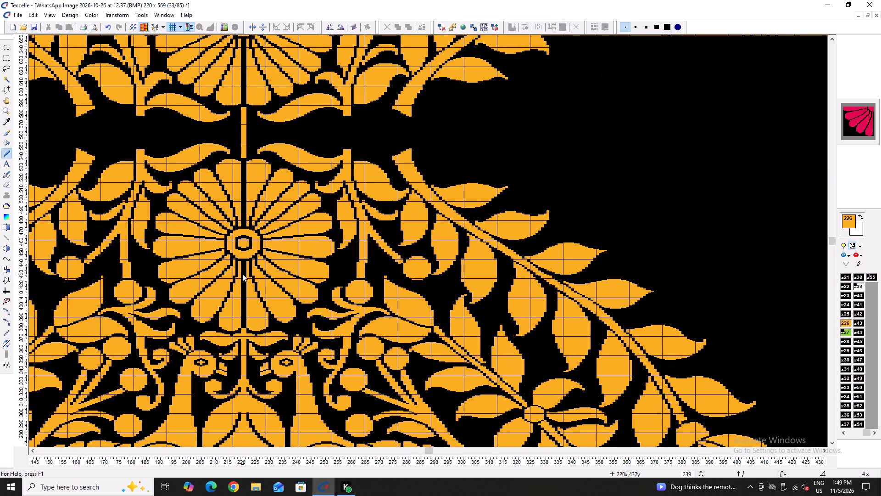
{"action": "key", "text": "ctrl+s"}
{"action": "key", "text": "ctrl+s"}
{"action": "key", "text": "ctrl+s"}
{"action": "key", "text": "ctrl+s"}
{"action": "scroll", "coordinate": [234, 349], "scroll_direction": "up", "scroll_amount": 5, "text": "ctrl"}
{"action": "key", "text": "ctrl+s"}
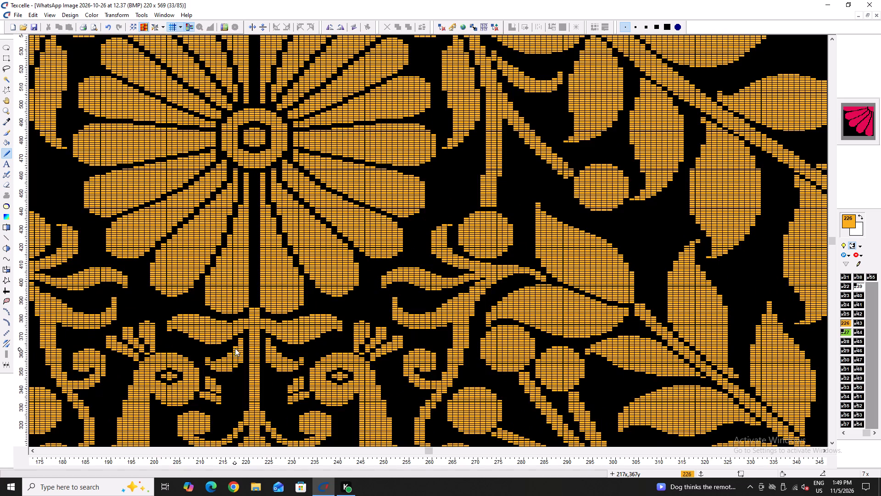
{"action": "key", "text": "ctrl+s"}
Paint a black gap in column 219 between the central stem and the leaves beneath the rosette.
{"action": "scroll", "coordinate": [234, 321], "scroll_direction": "up", "scroll_amount": 7, "text": "ctrl"}
{"action": "right_click_drag", "start_coordinate": [262, 312], "coordinate": [262, 249]}
{"action": "scroll", "coordinate": [253, 280], "scroll_direction": "down", "scroll_amount": 5, "text": "ctrl"}
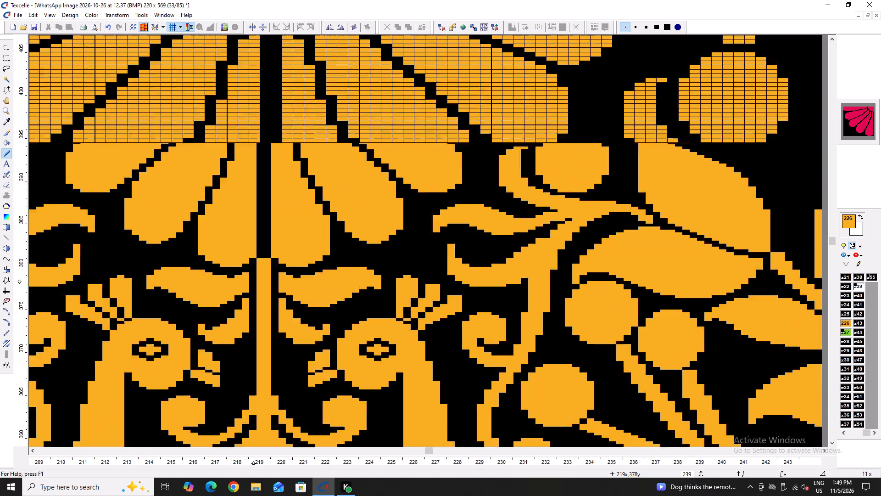
Reshape the upper leaf's base beside the stem with orange pixels at columns 216–218 and a black pixel below at column 218.
{"action": "scroll", "coordinate": [256, 296], "scroll_direction": "up", "scroll_amount": 6, "text": "ctrl"}
{"action": "left_click", "coordinate": [188, 192]}
{"action": "left_click", "coordinate": [193, 190]}
{"action": "left_click", "coordinate": [132, 214]}
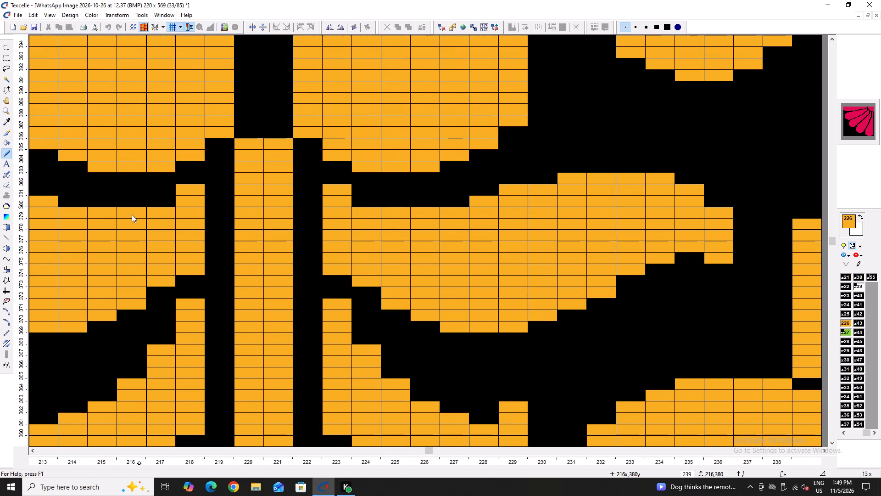
{"action": "left_click", "coordinate": [164, 203]}
{"action": "right_click", "coordinate": [198, 271]}
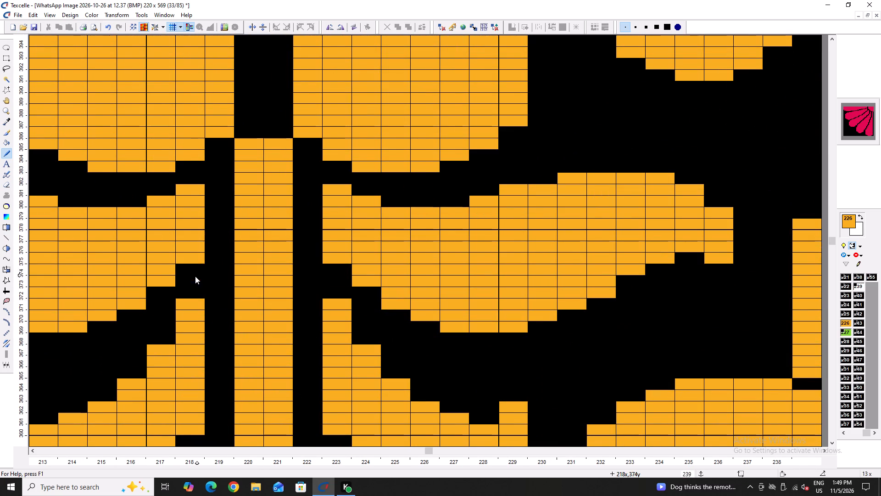
Extend the upper leaf's outer tip down column 204 in orange and trim the pixel above it with black.
{"action": "scroll", "coordinate": [204, 252], "scroll_direction": "down", "scroll_amount": 4, "text": "ctrl"}
{"action": "scroll", "coordinate": [56, 238], "scroll_direction": "up", "scroll_amount": 3, "text": "ctrl"}
{"action": "left_click", "coordinate": [219, 260]}
{"action": "left_click_drag", "start_coordinate": [211, 259], "coordinate": [203, 261]}
{"action": "left_click_drag", "start_coordinate": [201, 263], "coordinate": [193, 268]}
{"action": "left_click_drag", "start_coordinate": [191, 269], "coordinate": [176, 304]}
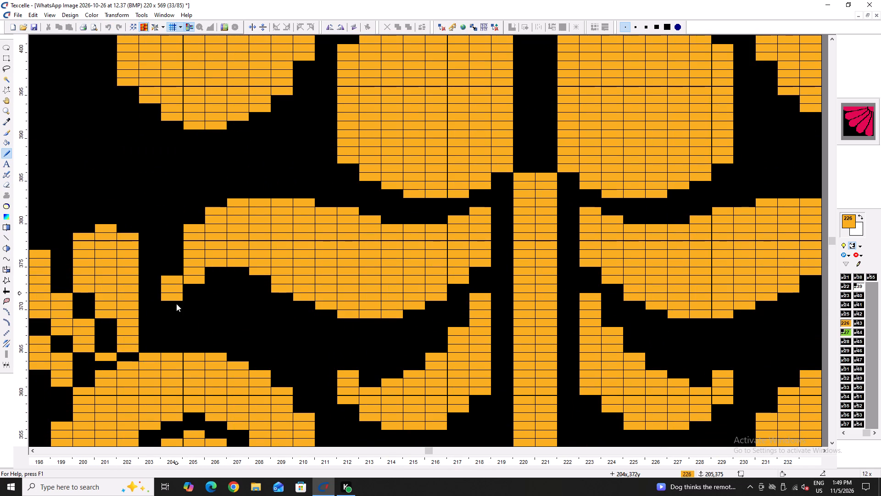
{"action": "left_click_drag", "start_coordinate": [176, 304], "coordinate": [175, 308]}
{"action": "left_click_drag", "start_coordinate": [175, 308], "coordinate": [180, 238]}
{"action": "right_click", "coordinate": [180, 238]}
{"action": "right_click", "coordinate": [179, 239]}
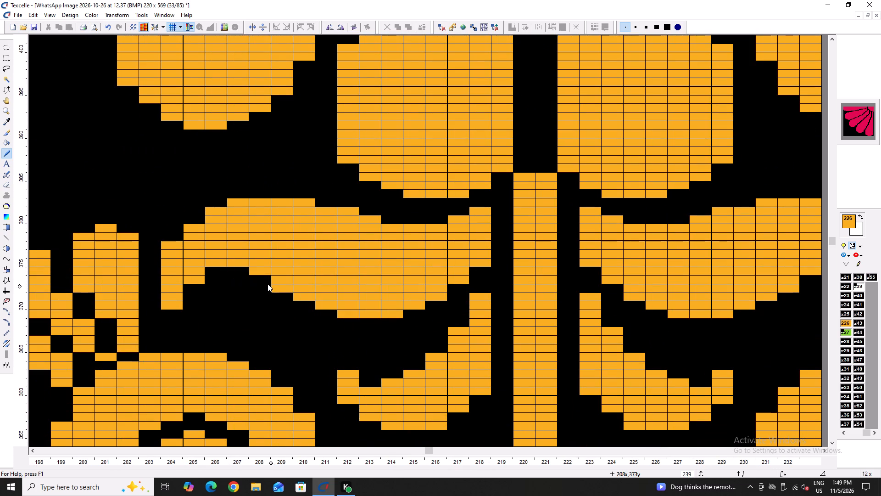
Thicken the leaf's hollow underside by one row of orange at columns 206–208.
{"action": "left_click", "coordinate": [218, 269]}
{"action": "left_click", "coordinate": [215, 268]}
{"action": "left_click_drag", "start_coordinate": [212, 268], "coordinate": [207, 268]}
{"action": "left_click", "coordinate": [243, 272]}
{"action": "left_click", "coordinate": [239, 271]}
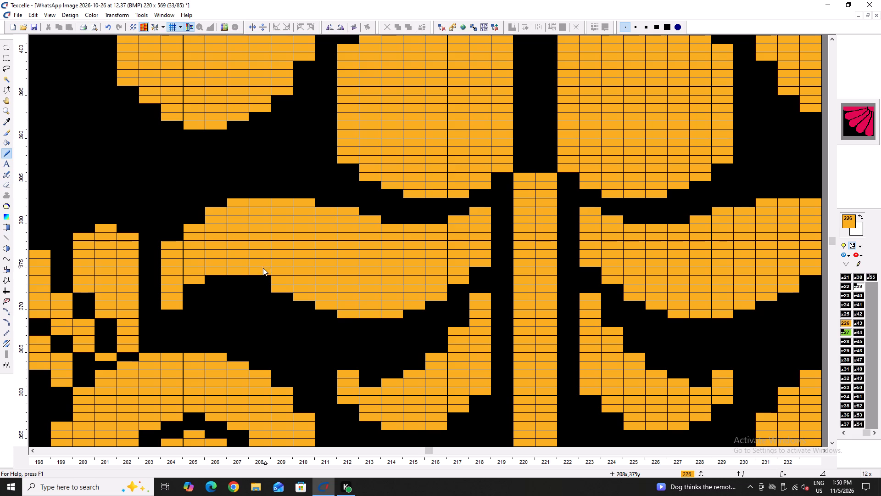
{"action": "left_click", "coordinate": [265, 277]}
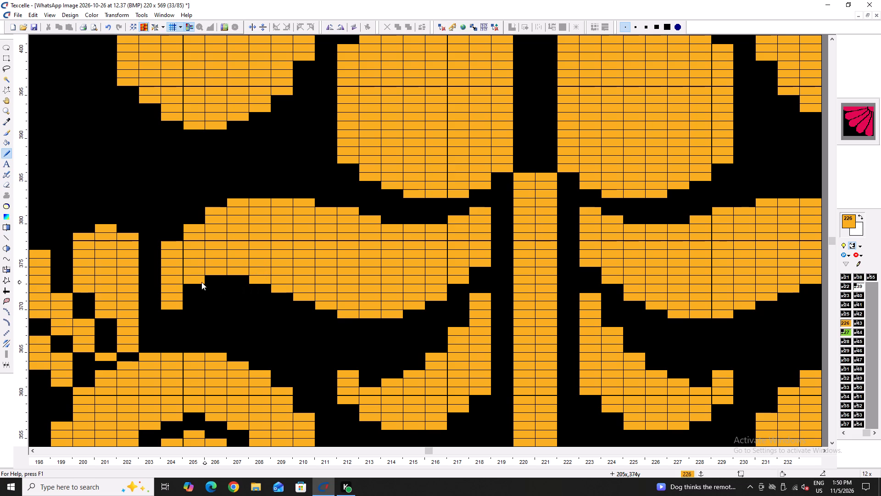
Lower the leaf's upper edge by one row with black pixels from column 204 to column 213.
{"action": "right_click", "coordinate": [170, 244]}
{"action": "right_click", "coordinate": [187, 230]}
{"action": "right_click", "coordinate": [187, 230]}
{"action": "right_click", "coordinate": [201, 215]}
{"action": "right_click", "coordinate": [204, 214]}
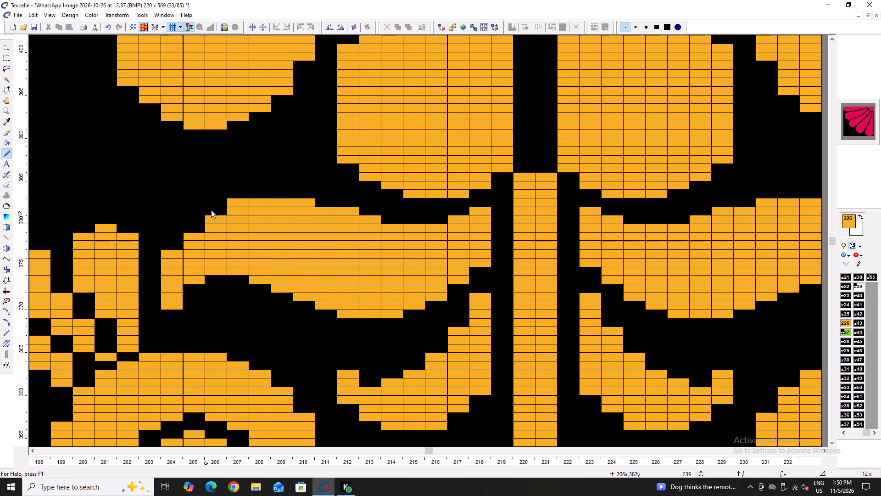
{"action": "right_click", "coordinate": [222, 206]}
{"action": "right_click", "coordinate": [222, 206]}
{"action": "right_click", "coordinate": [231, 203]}
{"action": "right_click", "coordinate": [234, 202]}
{"action": "right_click_drag", "start_coordinate": [256, 202], "coordinate": [330, 205]}
{"action": "right_click_drag", "start_coordinate": [333, 205], "coordinate": [337, 206]}
{"action": "right_click", "coordinate": [357, 209]}
{"action": "right_click", "coordinate": [378, 218]}
{"action": "right_click", "coordinate": [379, 219]}
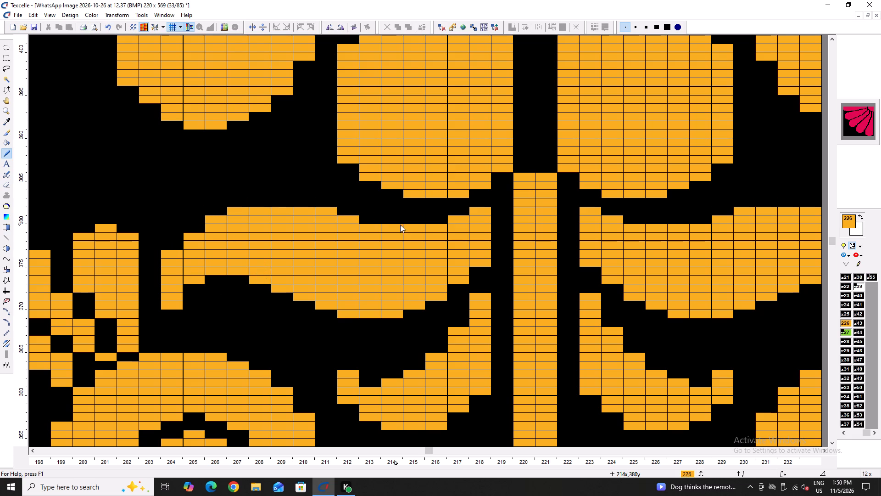
Deepen the dip in the leaf's upper edge by one black row at columns 214–217.
{"action": "right_click_drag", "start_coordinate": [403, 225], "coordinate": [409, 225]}
{"action": "right_click_drag", "start_coordinate": [412, 226], "coordinate": [418, 226]}
{"action": "right_click", "coordinate": [428, 226]}
{"action": "right_click", "coordinate": [407, 225]}
{"action": "right_click", "coordinate": [406, 225]}
{"action": "right_click", "coordinate": [397, 225]}
{"action": "right_click", "coordinate": [452, 222]}
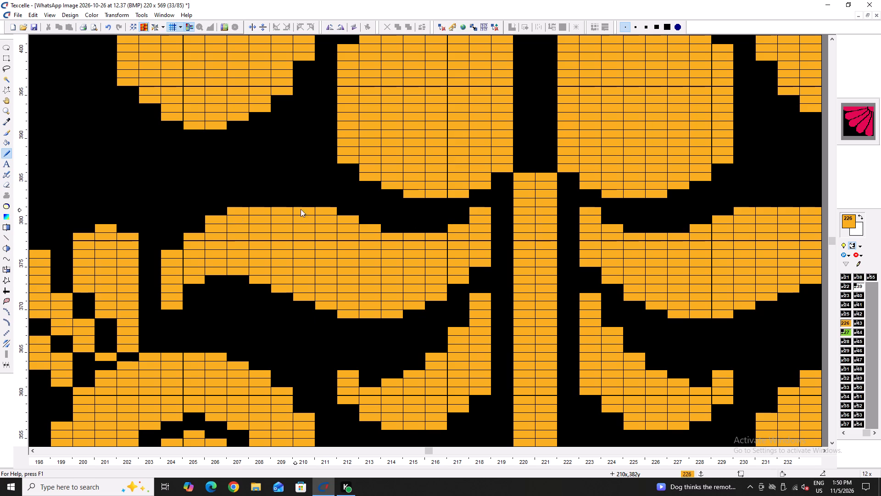
Smooth the leaf's upper curve and outer tip with single black and orange corner pixels.
{"action": "right_click", "coordinate": [329, 205]}
{"action": "right_click", "coordinate": [329, 206]}
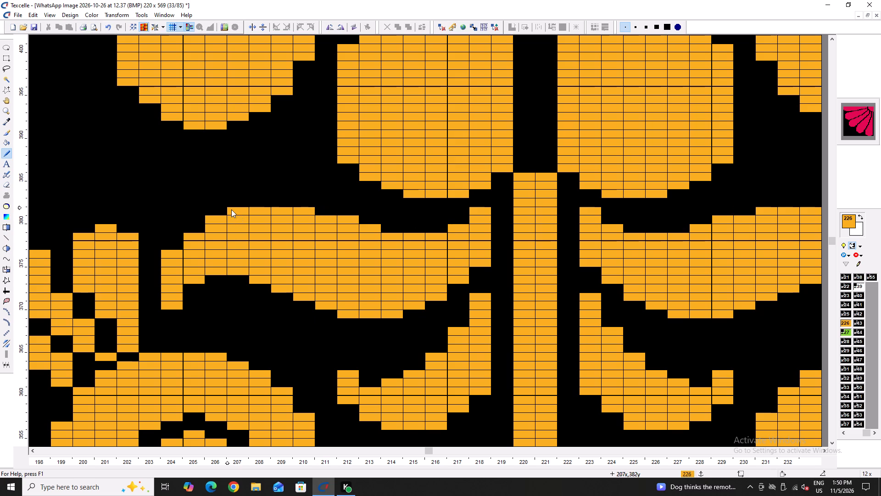
{"action": "right_click", "coordinate": [231, 209]}
{"action": "right_click", "coordinate": [215, 215]}
{"action": "right_click", "coordinate": [347, 217]}
{"action": "right_click", "coordinate": [371, 228]}
{"action": "right_click", "coordinate": [371, 228]}
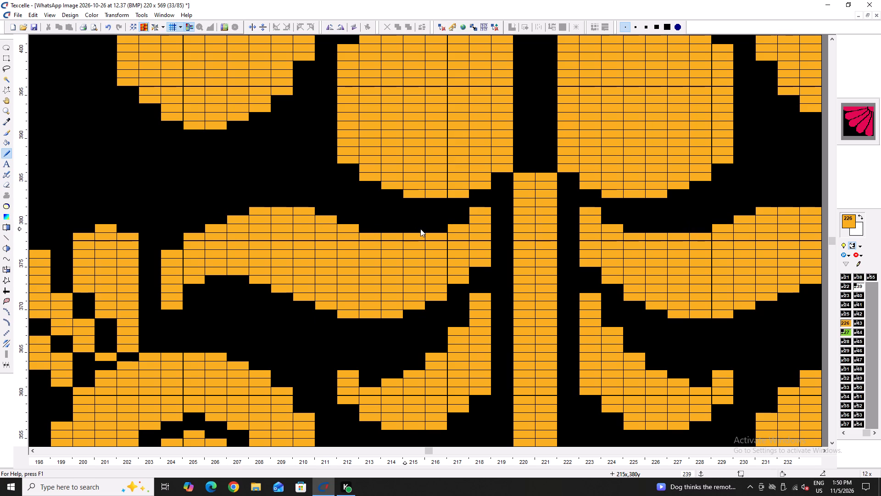
{"action": "left_click", "coordinate": [433, 227]}
{"action": "left_click", "coordinate": [362, 228]}
{"action": "scroll", "coordinate": [340, 233], "scroll_direction": "down", "scroll_amount": 5, "text": "ctrl"}
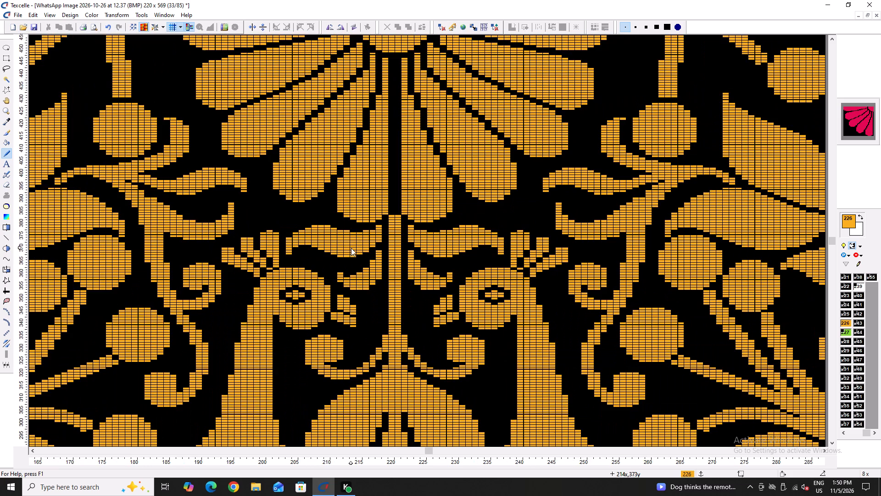
{"action": "scroll", "coordinate": [312, 232], "scroll_direction": "up", "scroll_amount": 6, "text": "ctrl"}
{"action": "right_click", "coordinate": [181, 255]}
{"action": "right_click", "coordinate": [217, 233]}
Save the design with the reshaped leaves.
{"action": "scroll", "coordinate": [214, 239], "scroll_direction": "down", "scroll_amount": 6, "text": "ctrl"}
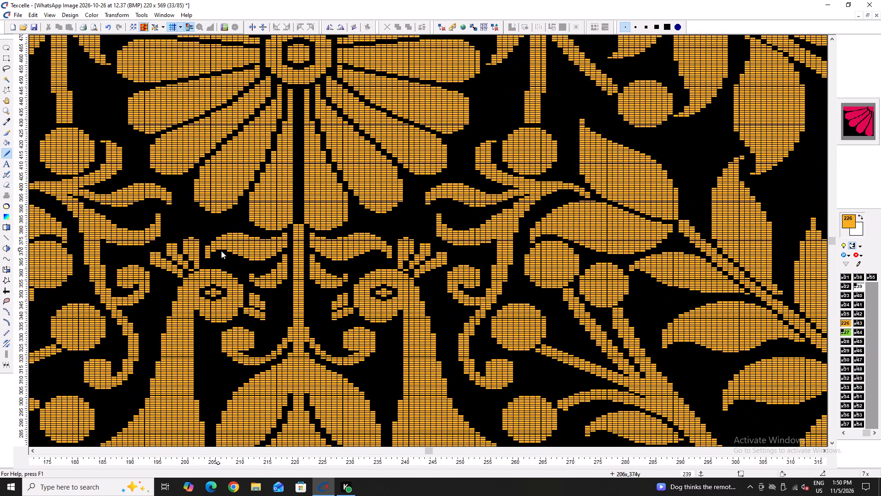
{"action": "scroll", "coordinate": [222, 251], "scroll_direction": "down", "scroll_amount": 2, "text": "ctrl"}
{"action": "key", "text": "ctrl+s"}
{"action": "key", "text": "ctrl+s"}
{"action": "key", "text": "ctrl+s"}
{"action": "key", "text": "ctrl+s"}
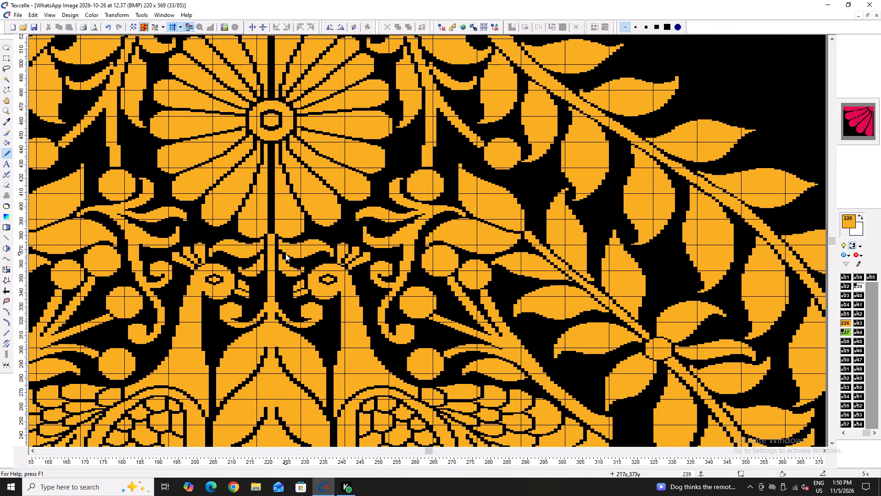
{"action": "key", "text": "ctrl+s"}
{"action": "key", "text": "ctrl+s"}
{"action": "key", "text": "ctrl+s"}
{"action": "key", "text": "ctrl+s"}
Trim the outer edge of the curled stem beside the peacock's head with black pixels in columns 181–183.
{"action": "scroll", "coordinate": [144, 268], "scroll_direction": "up", "scroll_amount": 6, "text": "ctrl"}
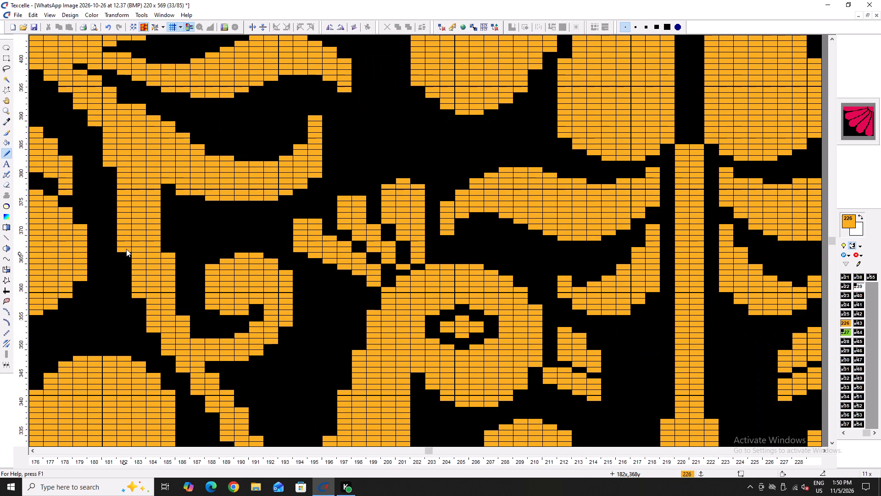
{"action": "right_click", "coordinate": [126, 249]}
{"action": "right_click", "coordinate": [126, 249]}
{"action": "right_click", "coordinate": [144, 294]}
{"action": "right_click", "coordinate": [145, 295]}
{"action": "right_click_drag", "start_coordinate": [139, 288], "coordinate": [140, 274]}
{"action": "right_click_drag", "start_coordinate": [123, 245], "coordinate": [123, 193]}
{"action": "right_click", "coordinate": [123, 193]}
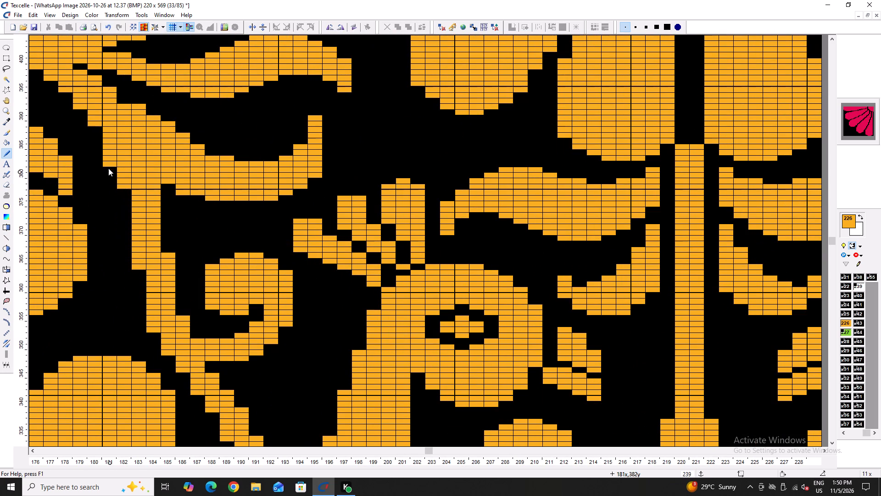
{"action": "right_click_drag", "start_coordinate": [108, 163], "coordinate": [109, 151]}
Even out the stem's outer steps down to the spiral with black and orange corner pixels in columns 183–185.
{"action": "scroll", "coordinate": [118, 204], "scroll_direction": "down", "scroll_amount": 2}
{"action": "right_click_drag", "start_coordinate": [151, 230], "coordinate": [153, 224]}
{"action": "right_click", "coordinate": [154, 224]}
{"action": "right_click", "coordinate": [154, 223]}
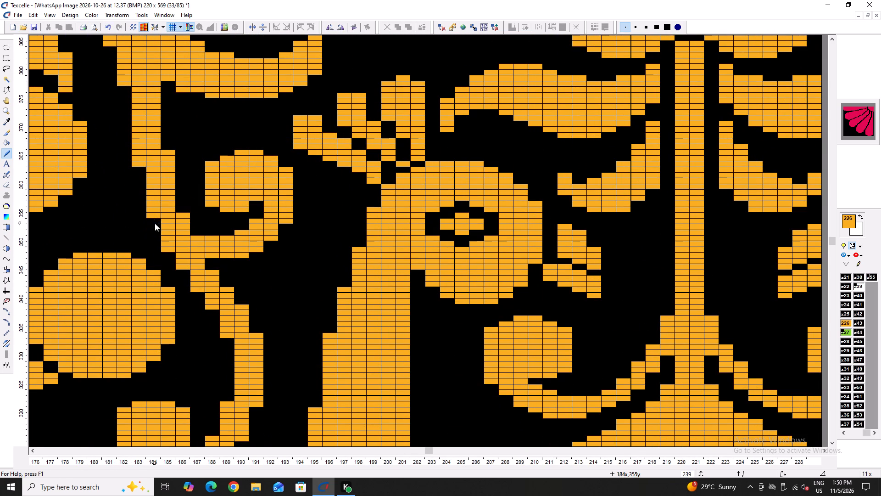
{"action": "right_click", "coordinate": [169, 247]}
{"action": "right_click", "coordinate": [168, 245]}
{"action": "right_click", "coordinate": [140, 163]}
{"action": "right_click_drag", "start_coordinate": [140, 161], "coordinate": [141, 156]}
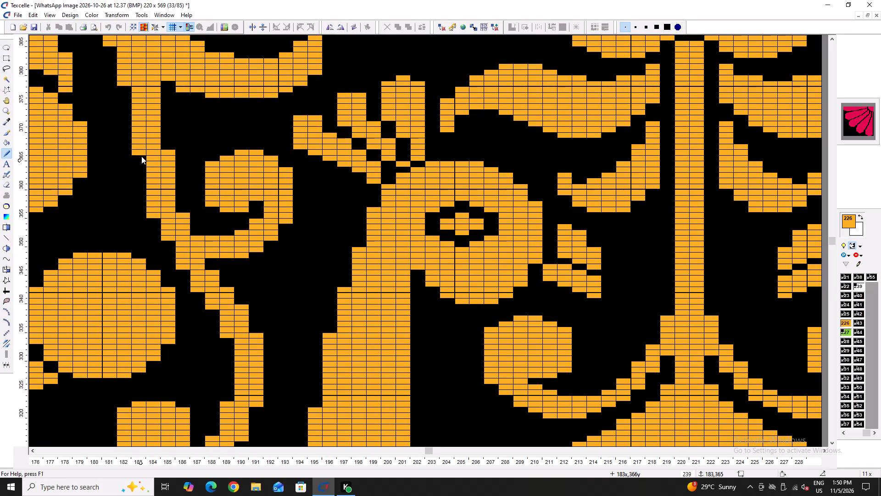
{"action": "right_click_drag", "start_coordinate": [141, 156], "coordinate": [142, 155]}
{"action": "right_click", "coordinate": [142, 155]}
{"action": "right_click", "coordinate": [143, 154]}
{"action": "right_click", "coordinate": [143, 154]}
{"action": "double_click", "coordinate": [144, 151]}
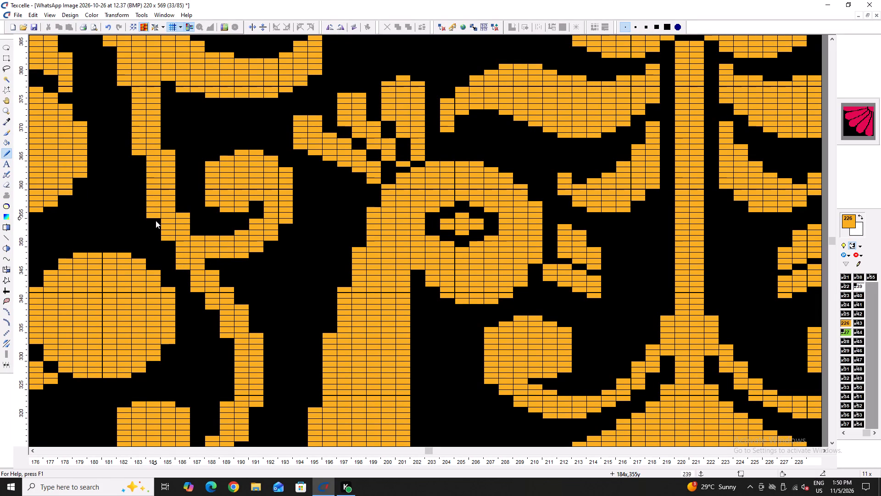
{"action": "scroll", "coordinate": [114, 103], "scroll_direction": "up", "scroll_amount": 1}
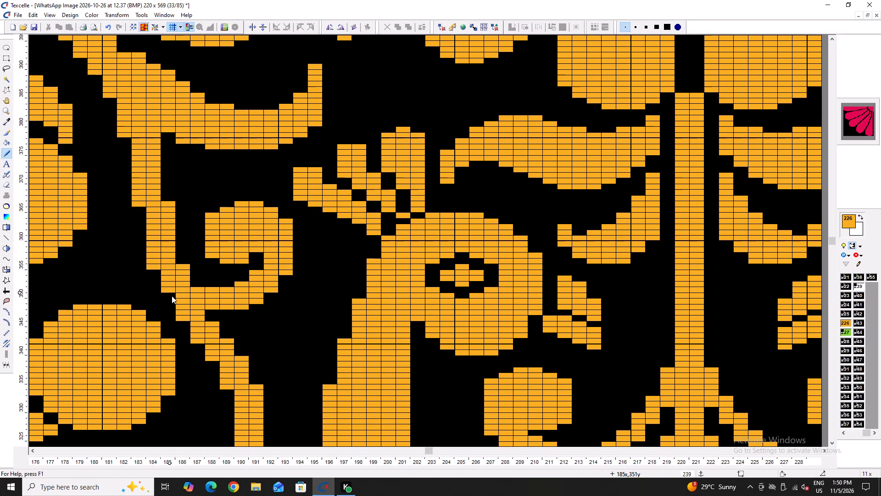
{"action": "double_click", "coordinate": [168, 295]}
{"action": "scroll", "coordinate": [184, 291], "scroll_direction": "down", "scroll_amount": 6, "text": "ctrl"}
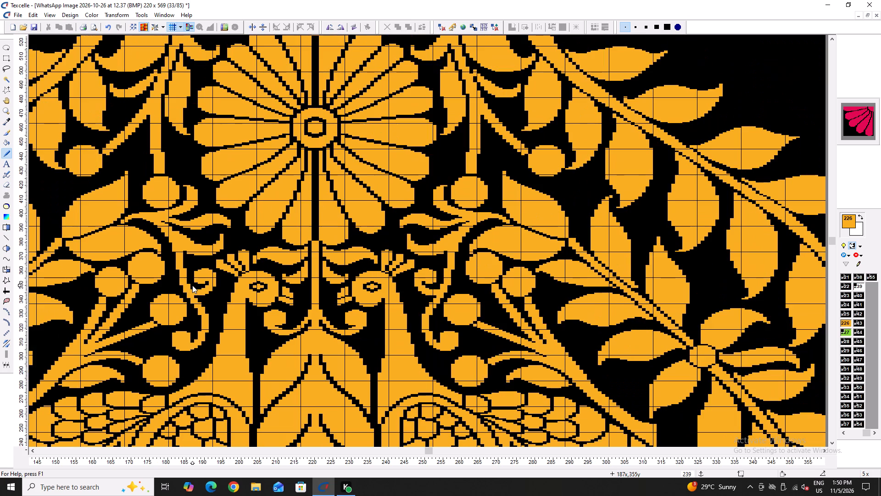
Deepen the notch where the curled stem meets the underside of its leaf with black pixels near row 379.
{"action": "scroll", "coordinate": [170, 261], "scroll_direction": "up", "scroll_amount": 7, "text": "ctrl"}
{"action": "right_click", "coordinate": [272, 203]}
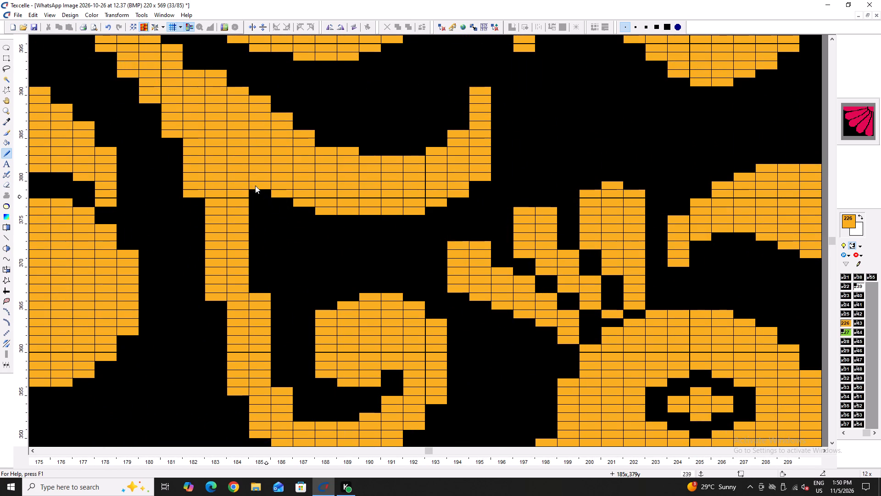
{"action": "right_click", "coordinate": [248, 180]}
{"action": "right_click", "coordinate": [246, 183]}
{"action": "scroll", "coordinate": [254, 194], "scroll_direction": "down", "scroll_amount": 6, "text": "ctrl"}
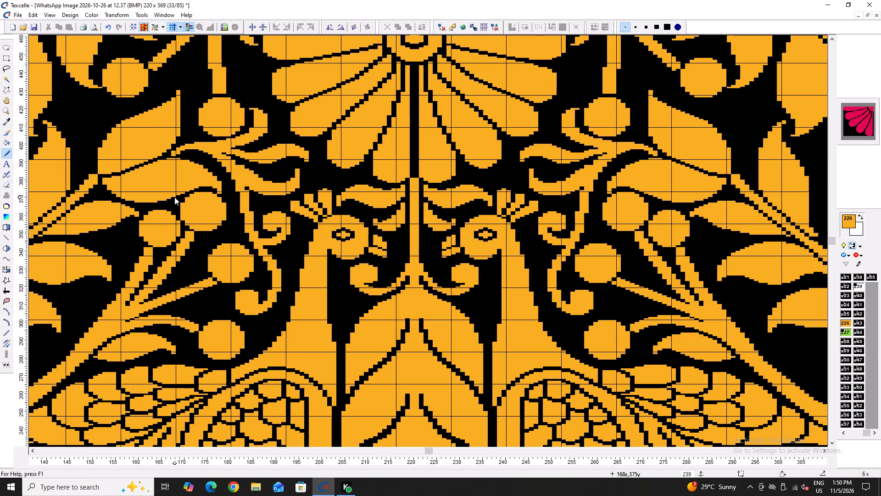
Touch up the leaf's lower tip beside the round berry with a black pixel at column 178, row 377, and save the design.
{"action": "scroll", "coordinate": [190, 187], "scroll_direction": "up", "scroll_amount": 6, "text": "ctrl"}
{"action": "right_click", "coordinate": [330, 200]}
{"action": "key", "text": "ctrl+s"}
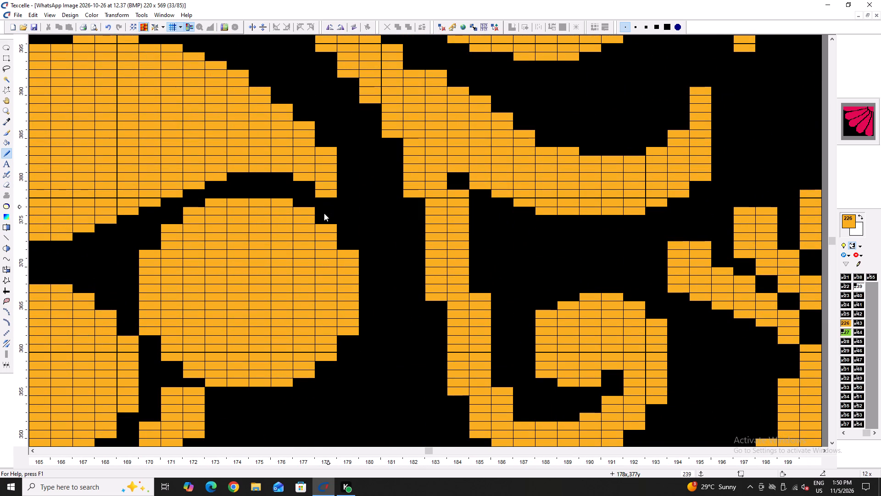
{"action": "key", "text": "ctrl+s"}
{"action": "key", "text": "ctrl+s"}
{"action": "key", "text": "ctrl+s"}
Switch off the colour-range highlight to show the background in its own white, and save the design.
{"action": "scroll", "coordinate": [247, 212], "scroll_direction": "down", "scroll_amount": 5, "text": "ctrl"}
{"action": "scroll", "coordinate": [116, 185], "scroll_direction": "up", "scroll_amount": 5, "text": "ctrl"}
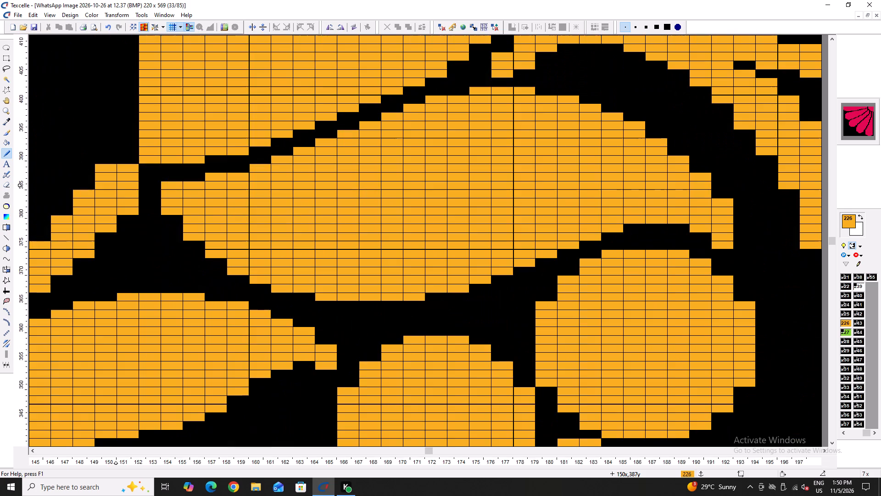
{"action": "scroll", "coordinate": [138, 189], "scroll_direction": "down", "scroll_amount": 7, "text": "ctrl"}
{"action": "scroll", "coordinate": [75, 213], "scroll_direction": "up", "scroll_amount": 1, "text": "ctrl"}
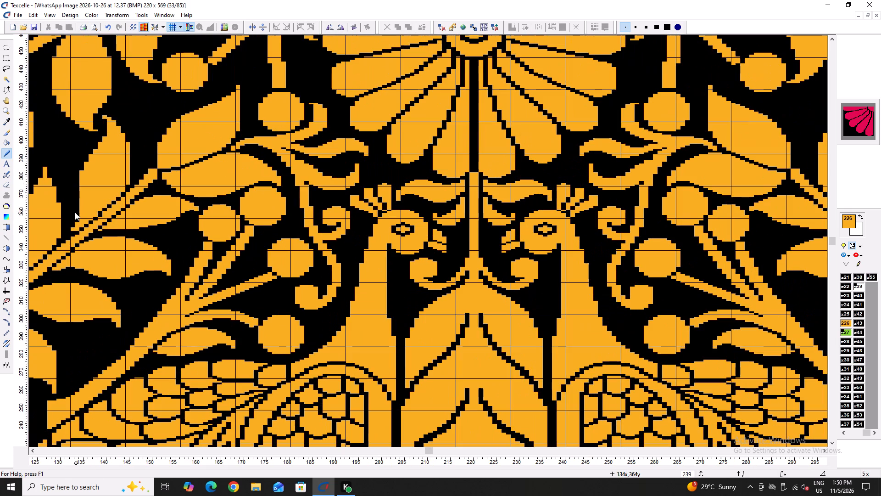
{"action": "left_click", "coordinate": [854, 244]}
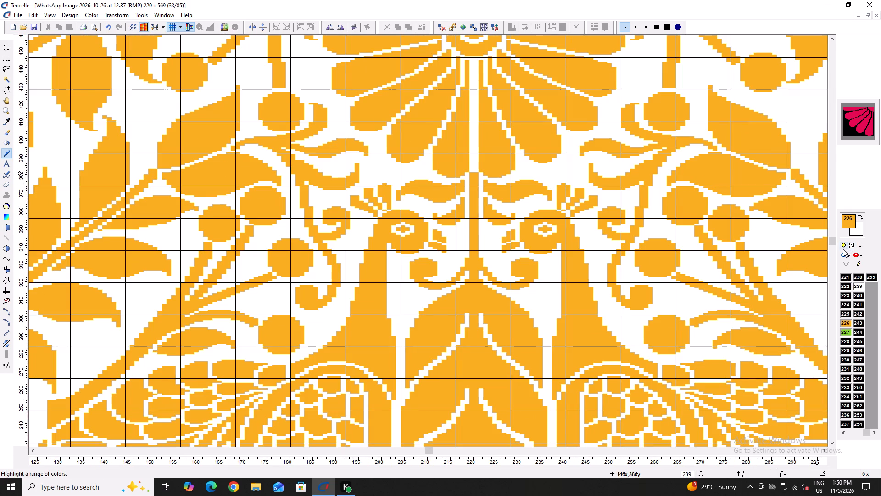
{"action": "key", "text": "ctrl+s"}
{"action": "key", "text": "ctrl+s"}
{"action": "key", "text": "ctrl+s"}
Measure the horizontal gap along row 429 between the rounded hanging leaf and the tip of the pointed leaf using a rectangular selection.
{"action": "scroll", "coordinate": [330, 183], "scroll_direction": "down", "scroll_amount": 4, "text": "ctrl"}
{"action": "scroll", "coordinate": [262, 161], "scroll_direction": "up", "scroll_amount": 7, "text": "ctrl"}
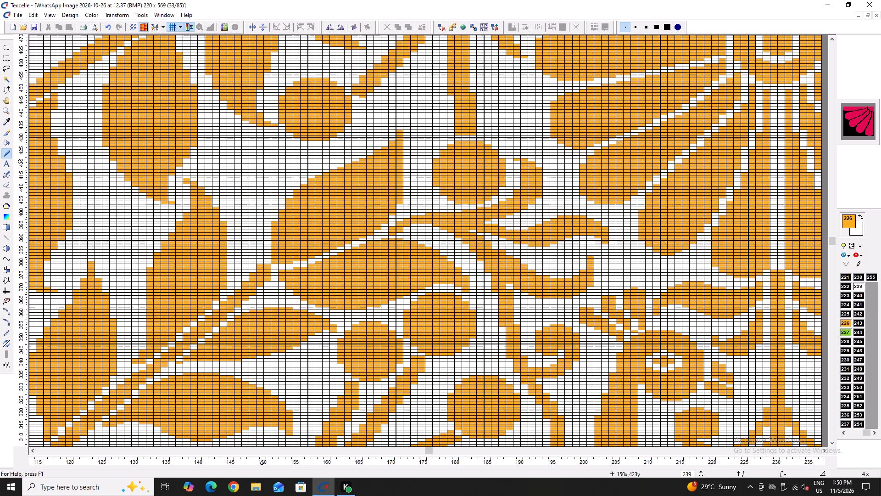
{"action": "scroll", "coordinate": [184, 147], "scroll_direction": "up", "scroll_amount": 1, "text": "ctrl"}
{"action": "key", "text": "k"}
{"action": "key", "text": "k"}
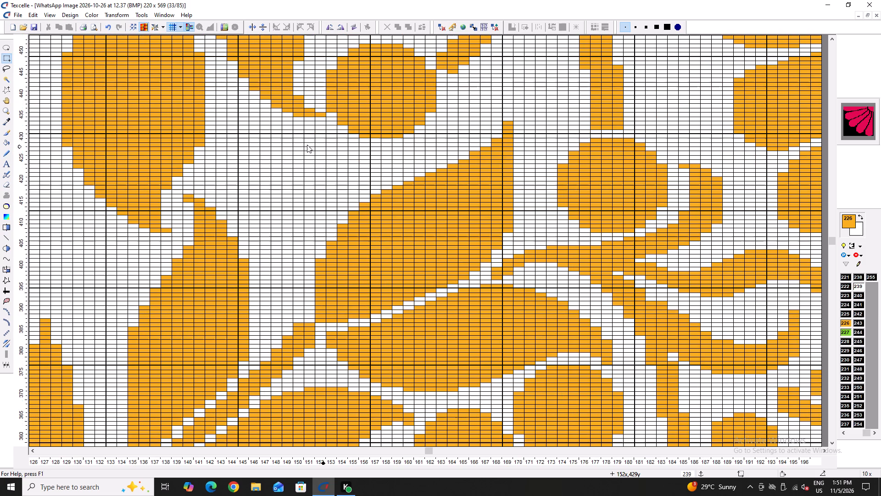
{"action": "left_click_drag", "start_coordinate": [202, 150], "coordinate": [407, 150]}
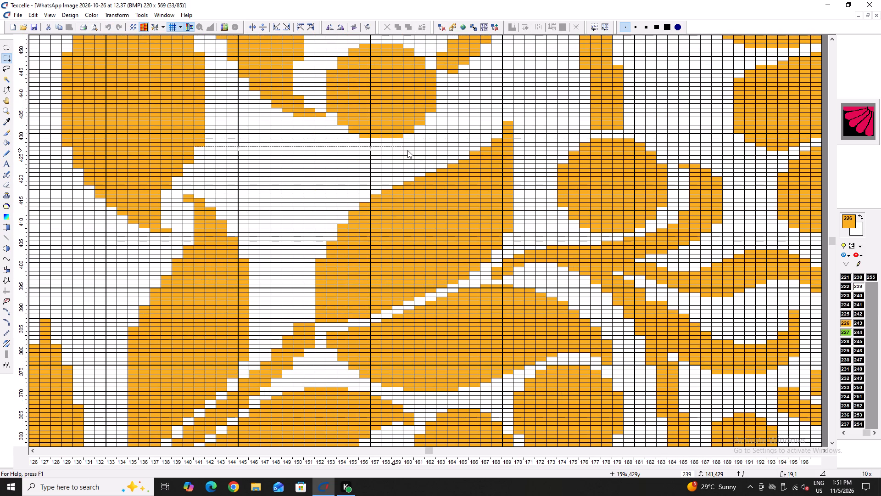
{"action": "left_click_drag", "start_coordinate": [407, 150], "coordinate": [474, 150]}
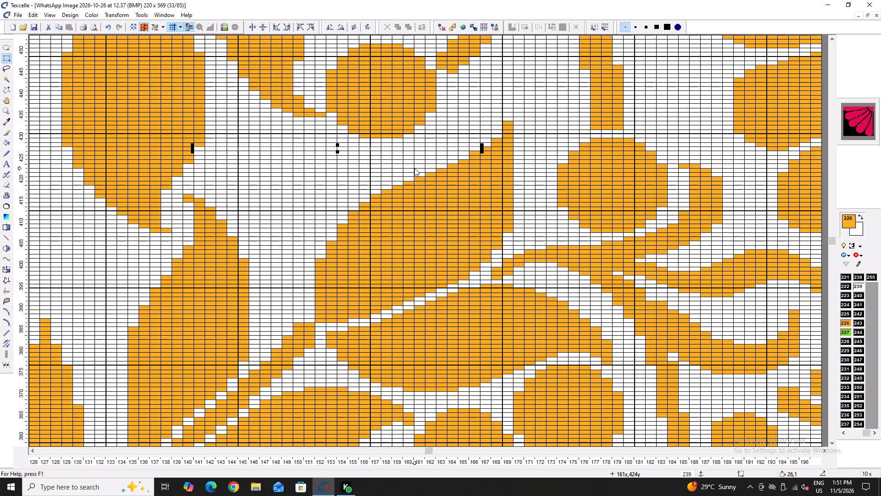
{"action": "key", "text": "Delete"}
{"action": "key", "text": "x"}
{"action": "scroll", "coordinate": [321, 135], "scroll_direction": "down", "scroll_amount": 4, "text": "ctrl"}
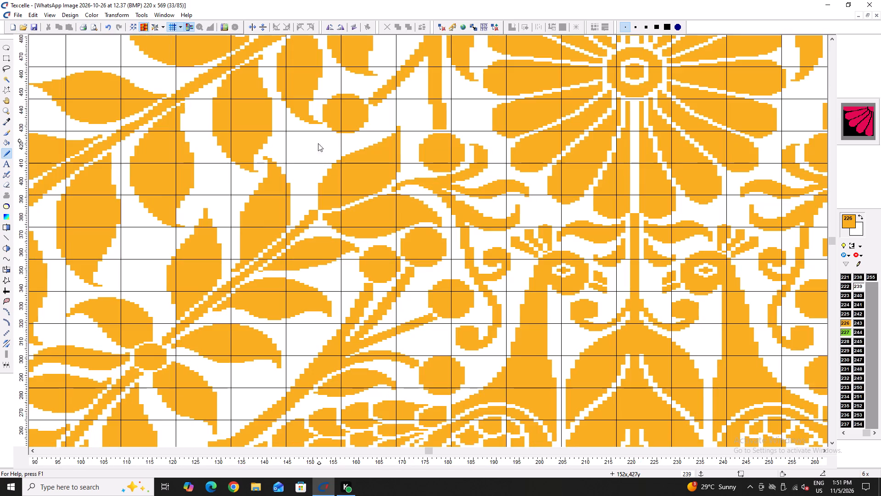
Narrow the tip of the small upright leaf by clearing pixels in columns 125 and 126 to the background colour.
{"action": "scroll", "coordinate": [310, 157], "scroll_direction": "up", "scroll_amount": 4, "text": "ctrl"}
{"action": "scroll", "coordinate": [305, 245], "scroll_direction": "up", "scroll_amount": 2}
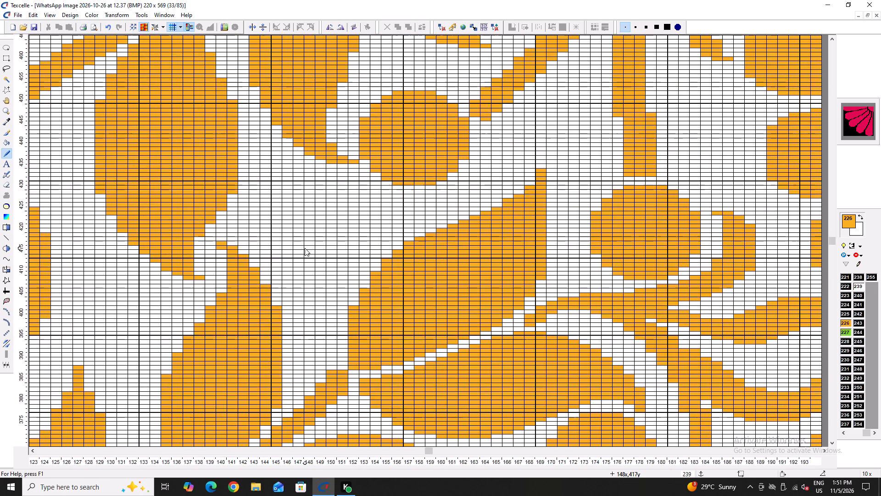
{"action": "scroll", "coordinate": [290, 246], "scroll_direction": "down", "scroll_amount": 7, "text": "ctrl"}
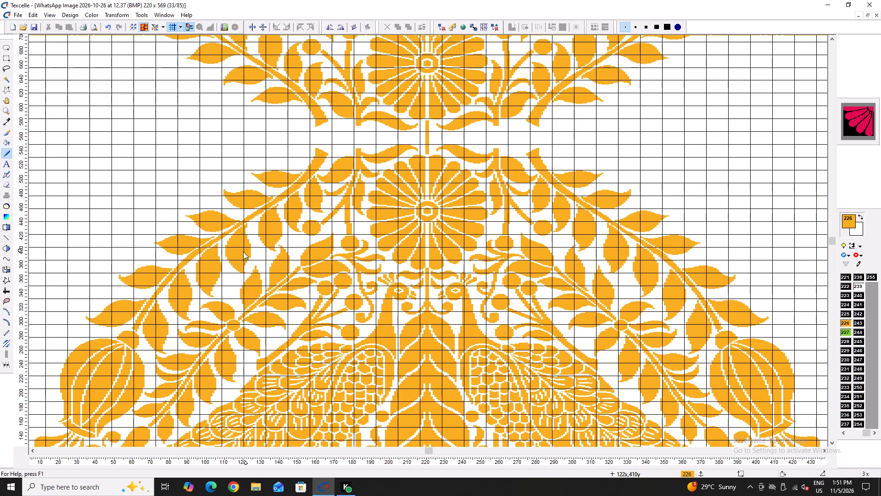
{"action": "scroll", "coordinate": [237, 259], "scroll_direction": "up", "scroll_amount": 4, "text": "ctrl"}
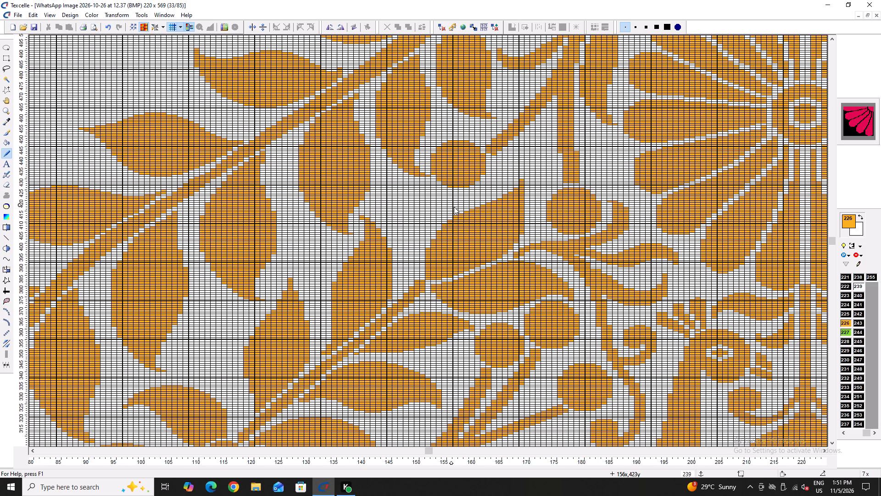
{"action": "scroll", "coordinate": [395, 215], "scroll_direction": "down", "scroll_amount": 2, "text": "ctrl"}
{"action": "scroll", "coordinate": [416, 232], "scroll_direction": "up", "scroll_amount": 5, "text": "ctrl"}
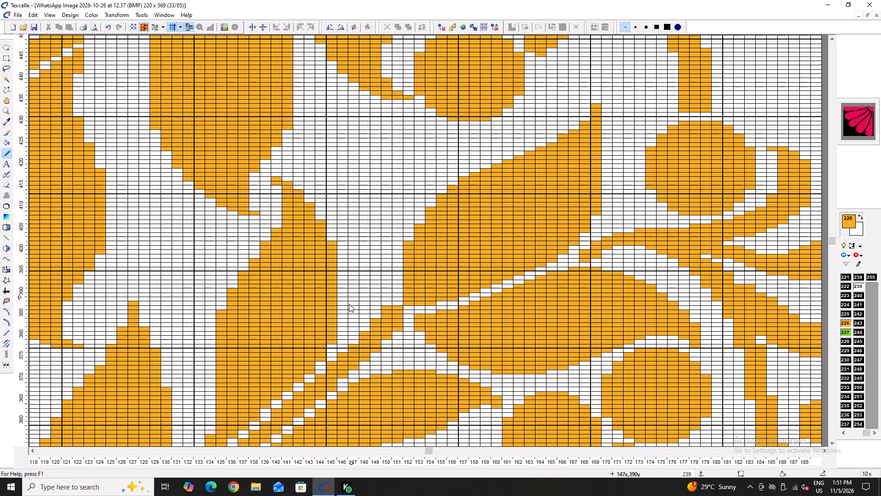
{"action": "scroll", "coordinate": [323, 286], "scroll_direction": "down", "scroll_amount": 5, "text": "ctrl"}
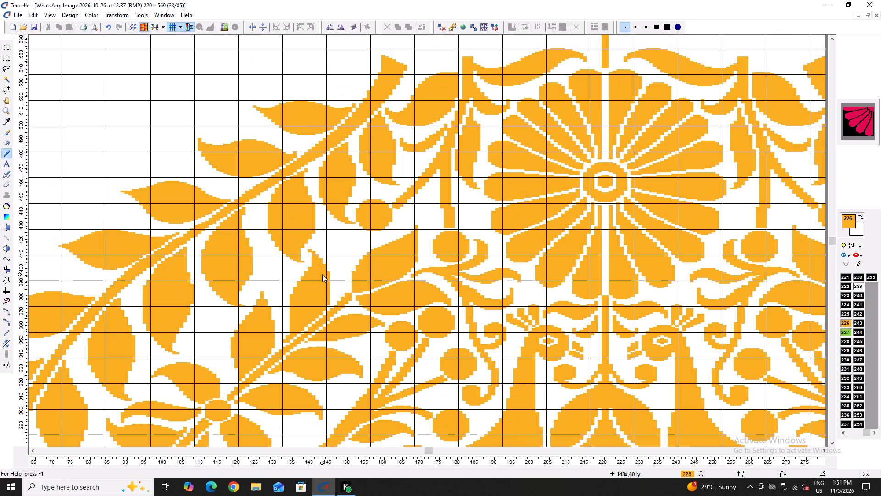
{"action": "scroll", "coordinate": [241, 332], "scroll_direction": "up", "scroll_amount": 5, "text": "ctrl"}
{"action": "right_click", "coordinate": [298, 259]}
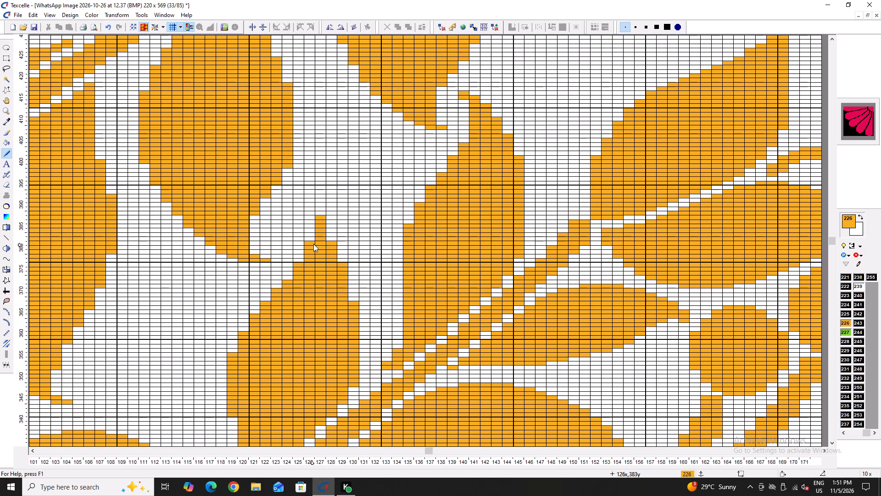
{"action": "right_click", "coordinate": [309, 242]}
{"action": "scroll", "coordinate": [310, 242], "scroll_direction": "down", "scroll_amount": 4, "text": "ctrl"}
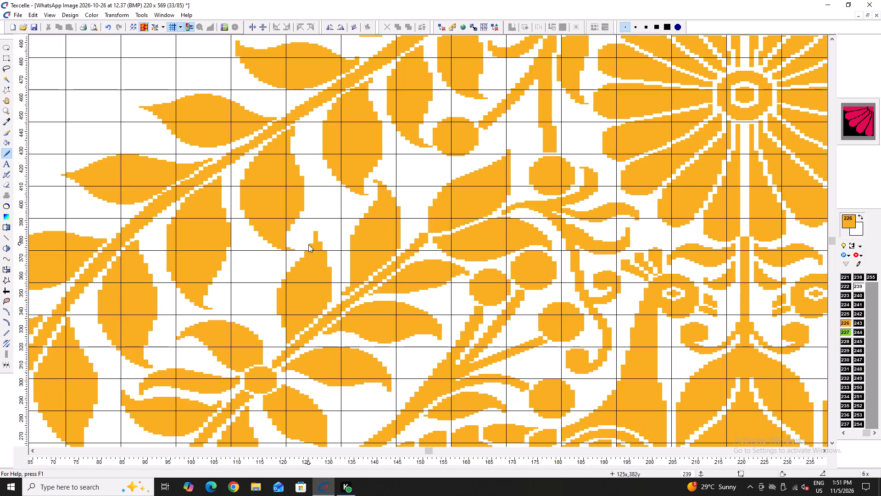
Turn off the repeat display, then cut the small upright leaf and place it about 4 columns outward and 8 rows lower along the stem.
{"action": "scroll", "coordinate": [253, 298], "scroll_direction": "down", "scroll_amount": 2, "text": "ctrl"}
{"action": "scroll", "coordinate": [248, 307], "scroll_direction": "up", "scroll_amount": 5, "text": "ctrl"}
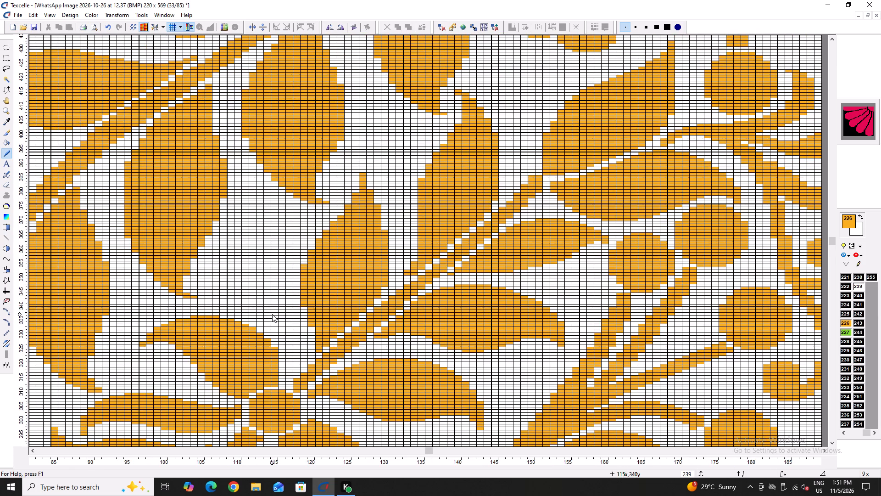
{"action": "scroll", "coordinate": [321, 263], "scroll_direction": "down", "scroll_amount": 3, "text": "ctrl"}
{"action": "scroll", "coordinate": [374, 271], "scroll_direction": "down", "scroll_amount": 1}
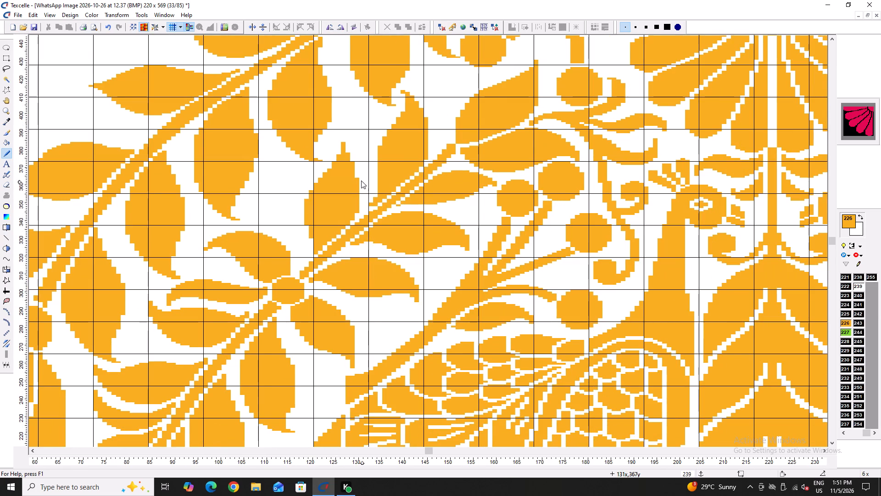
{"action": "scroll", "coordinate": [357, 177], "scroll_direction": "up", "scroll_amount": 3, "text": "ctrl"}
{"action": "left_click", "coordinate": [142, 24]}
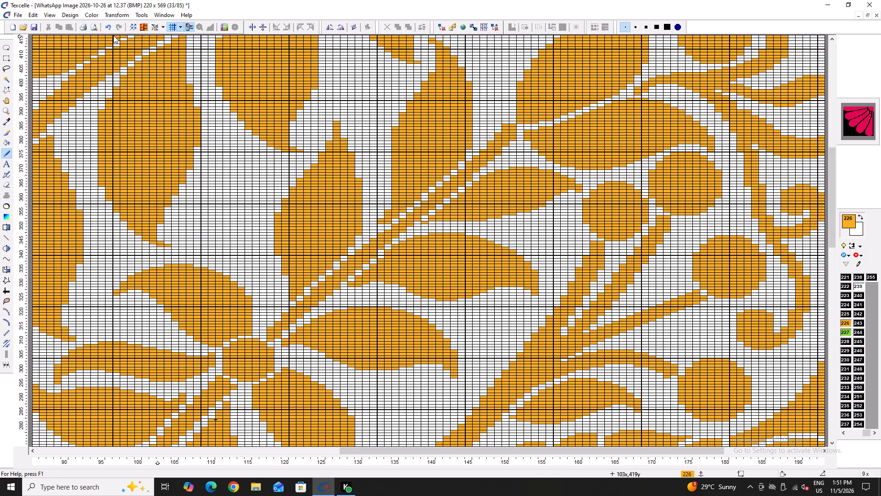
{"action": "left_click", "coordinate": [5, 81]}
{"action": "double_click", "coordinate": [342, 230]}
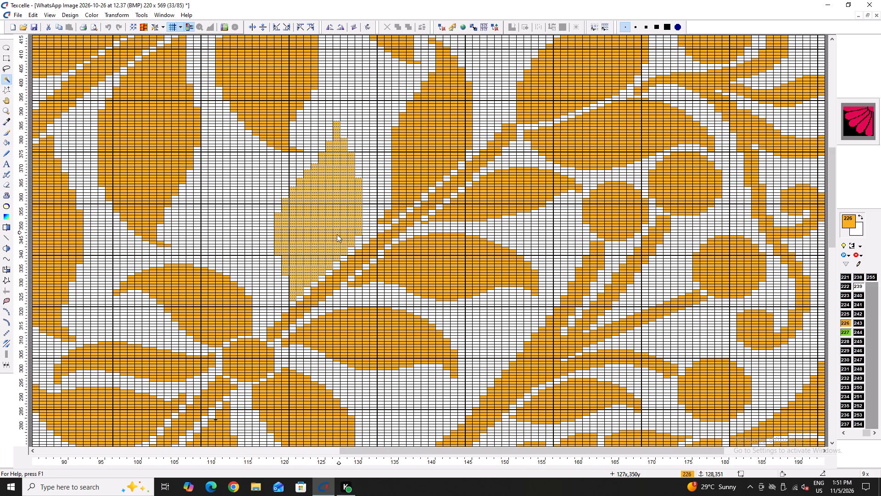
{"action": "key", "text": "Return"}
{"action": "key", "text": "ctrl+x"}
{"action": "key", "text": "ctrl+v"}
{"action": "left_click_drag", "start_coordinate": [399, 147], "coordinate": [398, 147]}
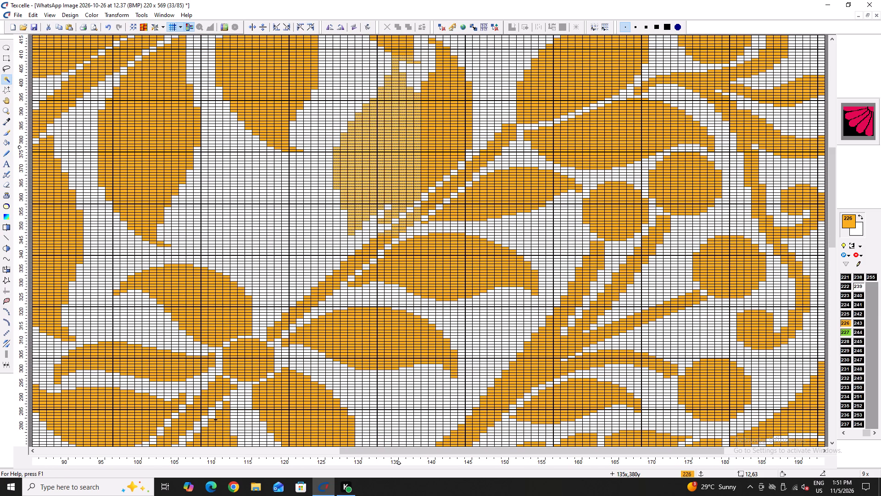
{"action": "left_click_drag", "start_coordinate": [398, 147], "coordinate": [307, 237]}
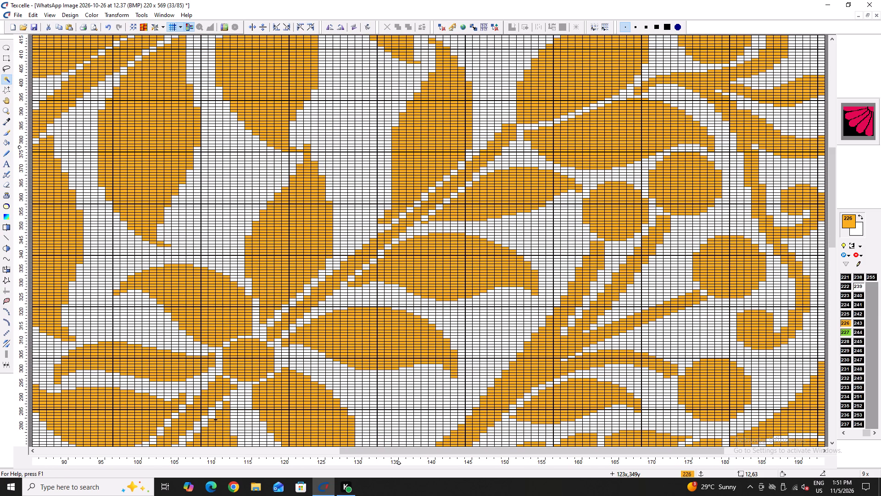
{"action": "left_click_drag", "start_coordinate": [307, 237], "coordinate": [307, 237]}
{"action": "key", "text": "ctrl+e"}
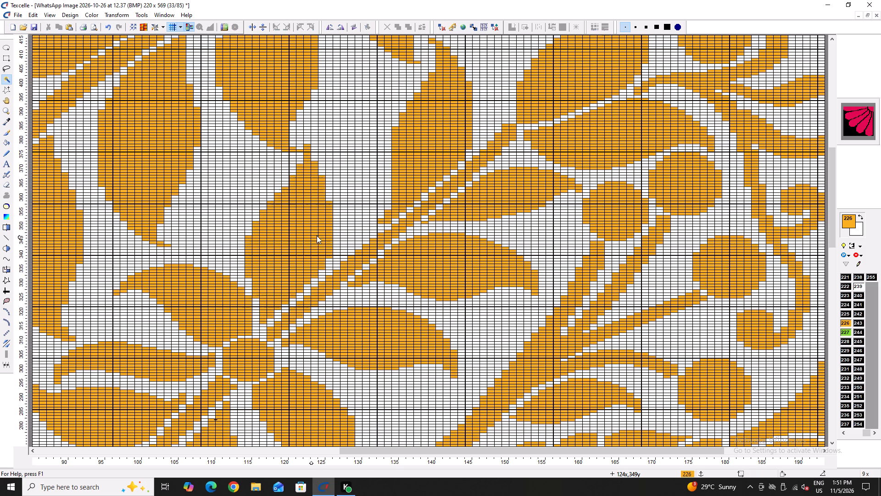
Cut the next, larger upright leaf on the same stem and paste it lower along the stem towards the moved leaf.
{"action": "left_click", "coordinate": [436, 153]}
{"action": "key", "text": "Return"}
{"action": "key", "text": "ctrl+x"}
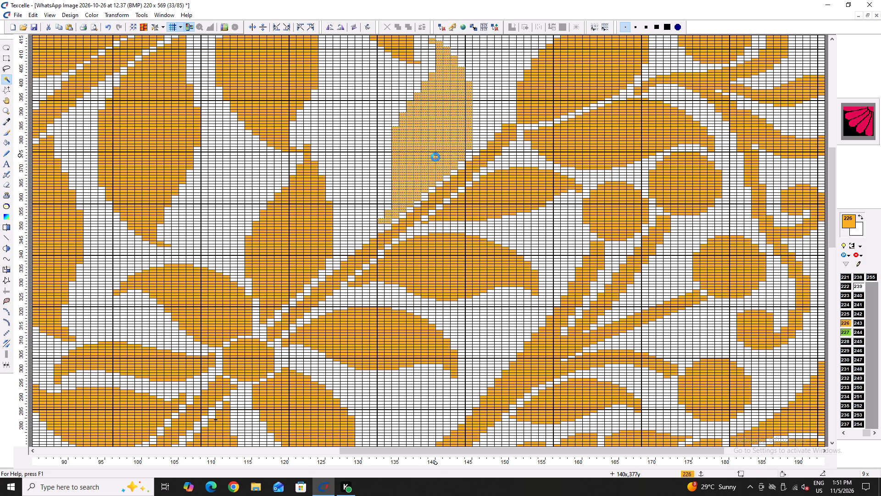
{"action": "key", "text": "ctrl+v"}
{"action": "left_click_drag", "start_coordinate": [476, 88], "coordinate": [381, 184]}
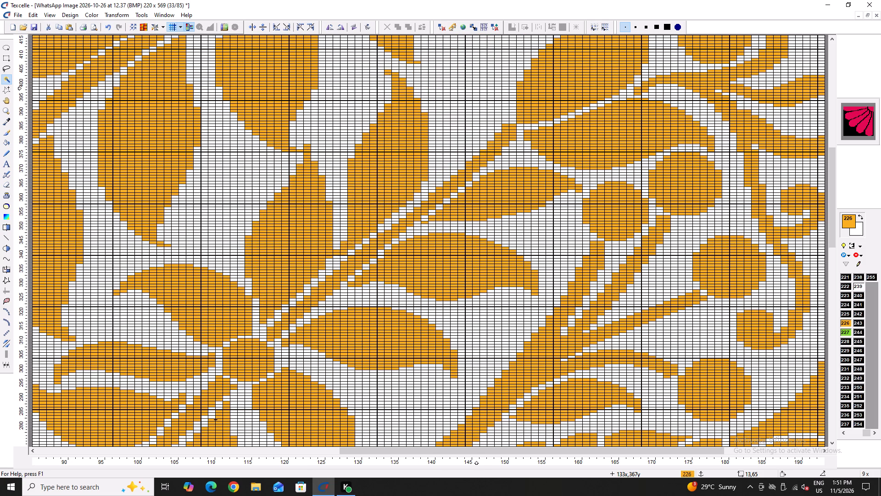
Settle the moved larger upright leaf against the stem and clear the pixels beside its base near column 127, row 343.
{"action": "left_click_drag", "start_coordinate": [381, 184], "coordinate": [381, 185]}
{"action": "key", "text": "ctrl+e"}
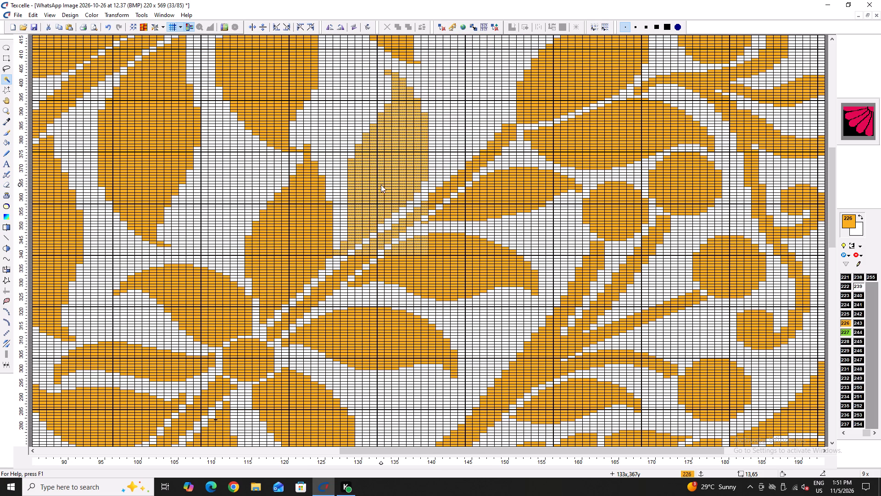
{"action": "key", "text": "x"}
{"action": "right_click_drag", "start_coordinate": [345, 241], "coordinate": [343, 254]}
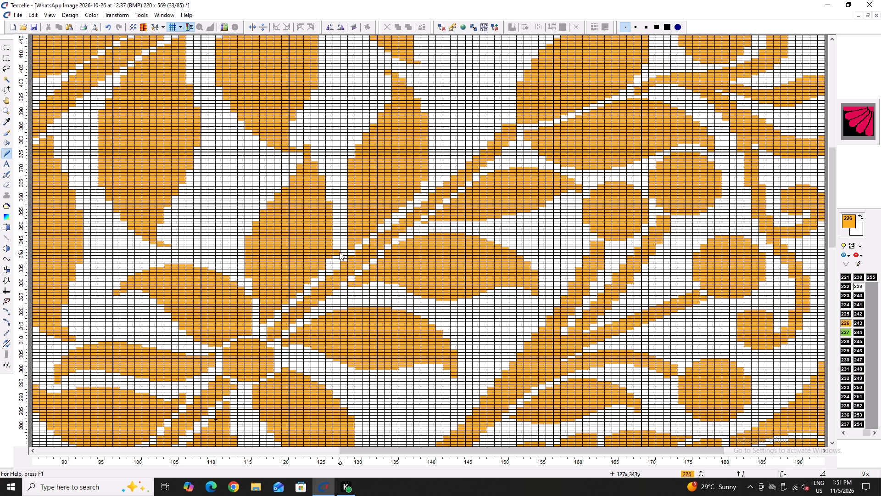
{"action": "right_click_drag", "start_coordinate": [338, 250], "coordinate": [337, 255]}
{"action": "right_click", "coordinate": [337, 255]}
Start a new upright leaf above the stem, drawing its edge in orange 226 from column 142, about row 373, up to column 144, about row 403.
{"action": "scroll", "coordinate": [276, 209], "scroll_direction": "down", "scroll_amount": 3, "text": "ctrl"}
{"action": "scroll", "coordinate": [529, 124], "scroll_direction": "up", "scroll_amount": 1, "text": "ctrl"}
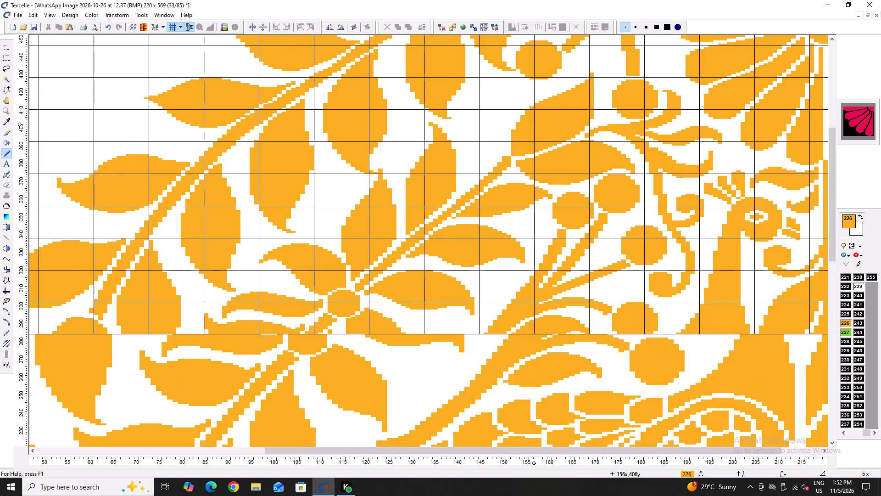
{"action": "scroll", "coordinate": [526, 124], "scroll_direction": "up", "scroll_amount": 5, "text": "ctrl"}
{"action": "key", "text": "Right"}
{"action": "key", "text": "Right"}
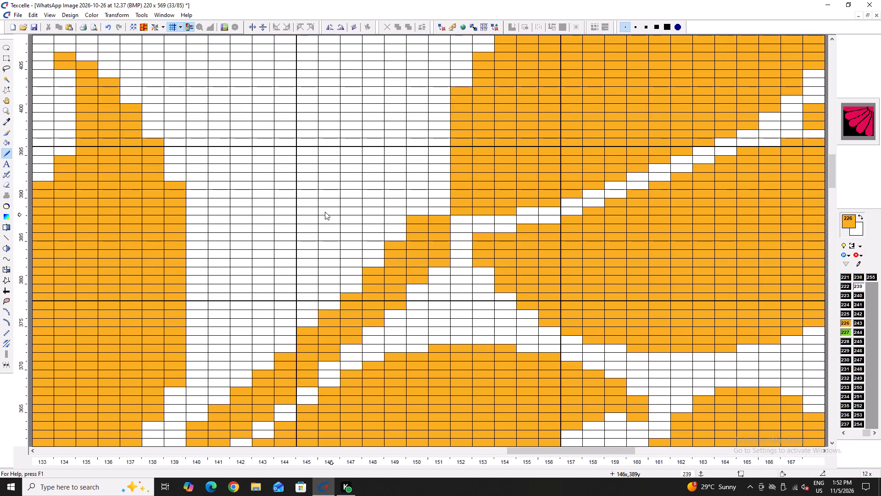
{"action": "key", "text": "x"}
{"action": "left_click_drag", "start_coordinate": [236, 345], "coordinate": [246, 224]}
{"action": "left_click", "coordinate": [248, 216]}
{"action": "scroll", "coordinate": [252, 305], "scroll_direction": "up", "scroll_amount": 2}
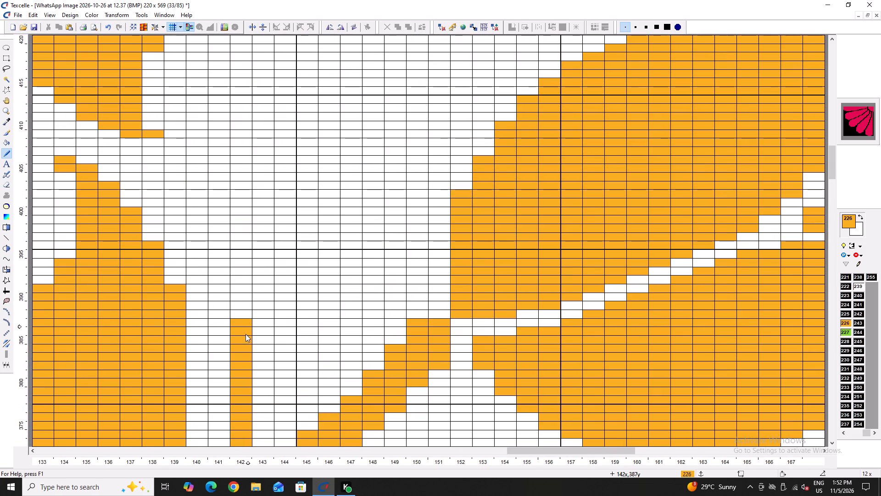
{"action": "left_click_drag", "start_coordinate": [243, 334], "coordinate": [244, 324]}
{"action": "left_click_drag", "start_coordinate": [244, 320], "coordinate": [247, 299]}
{"action": "left_click_drag", "start_coordinate": [253, 267], "coordinate": [285, 180]}
Continue the new leaf's inner edge in orange, stepping from column 142 up to about column 146, row 418.
{"action": "scroll", "coordinate": [281, 201], "scroll_direction": "down", "scroll_amount": 2, "text": "ctrl"}
{"action": "scroll", "coordinate": [269, 249], "scroll_direction": "up", "scroll_amount": 1}
{"action": "double_click", "coordinate": [271, 279]}
{"action": "left_click", "coordinate": [269, 286]}
{"action": "left_click_drag", "start_coordinate": [269, 287], "coordinate": [268, 298]}
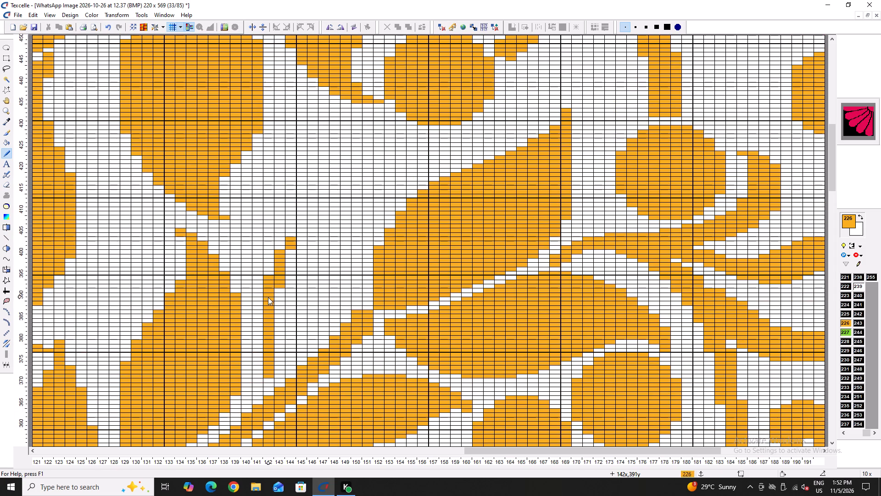
{"action": "left_click", "coordinate": [271, 286]}
{"action": "left_click", "coordinate": [272, 282]}
{"action": "left_click", "coordinate": [267, 279]}
{"action": "left_click", "coordinate": [269, 276]}
{"action": "left_click_drag", "start_coordinate": [272, 265], "coordinate": [281, 234]}
{"action": "middle_click", "coordinate": [281, 234]}
{"action": "left_click", "coordinate": [282, 231]}
{"action": "middle_click_drag", "start_coordinate": [282, 230], "coordinate": [285, 221]}
{"action": "left_click_drag", "start_coordinate": [287, 219], "coordinate": [296, 203]}
{"action": "middle_click_drag", "start_coordinate": [301, 197], "coordinate": [303, 192]}
{"action": "left_click_drag", "start_coordinate": [303, 192], "coordinate": [309, 184]}
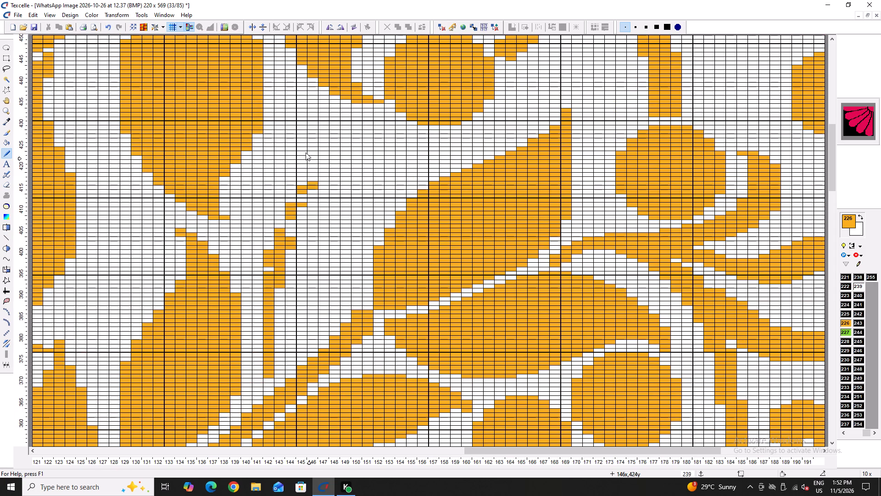
Draw the new leaf's pointed tip at column 144, about row 427, and its outer edge curving down to about row 403.
{"action": "left_click", "coordinate": [295, 140]}
{"action": "left_click", "coordinate": [298, 142]}
{"action": "left_click_drag", "start_coordinate": [301, 147], "coordinate": [312, 205]}
{"action": "scroll", "coordinate": [304, 217], "scroll_direction": "up", "scroll_amount": 1, "text": "ctrl"}
{"action": "left_click_drag", "start_coordinate": [304, 113], "coordinate": [309, 117]}
{"action": "left_click_drag", "start_coordinate": [310, 119], "coordinate": [313, 124]}
{"action": "left_click", "coordinate": [316, 125]}
{"action": "left_click", "coordinate": [321, 133]}
{"action": "left_click", "coordinate": [325, 138]}
{"action": "left_click_drag", "start_coordinate": [328, 143], "coordinate": [331, 151]}
{"action": "left_click_drag", "start_coordinate": [331, 152], "coordinate": [352, 201]}
{"action": "left_click_drag", "start_coordinate": [353, 202], "coordinate": [347, 296]}
Continue the outer edge down from column 149 and close the leaf's base parallel to the stem, back to about column 143, row 373.
{"action": "scroll", "coordinate": [358, 249], "scroll_direction": "down", "scroll_amount": 1}
{"action": "left_click_drag", "start_coordinate": [365, 203], "coordinate": [364, 211]}
{"action": "left_click", "coordinate": [364, 214]}
{"action": "left_click", "coordinate": [363, 218]}
{"action": "left_click_drag", "start_coordinate": [363, 221], "coordinate": [362, 227]}
{"action": "left_click", "coordinate": [362, 230]}
{"action": "left_click_drag", "start_coordinate": [361, 235], "coordinate": [359, 240]}
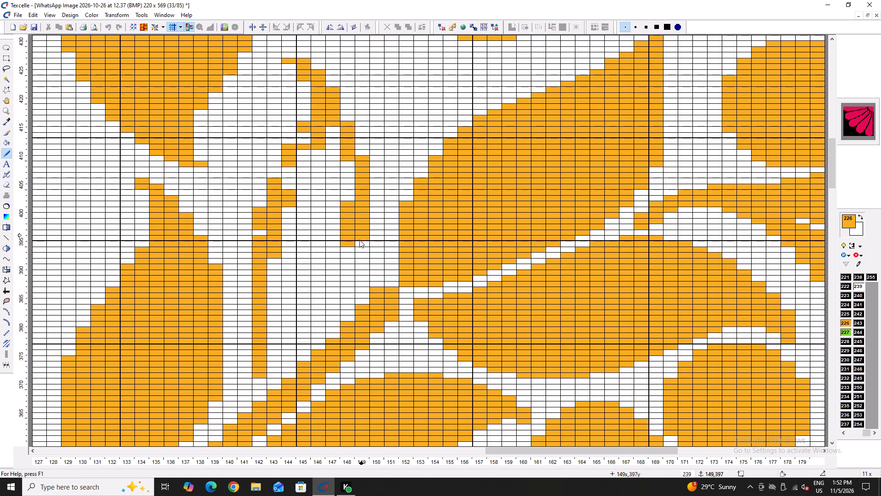
{"action": "left_click_drag", "start_coordinate": [359, 240], "coordinate": [326, 304]}
{"action": "scroll", "coordinate": [328, 308], "scroll_direction": "down", "scroll_amount": 2}
{"action": "left_click", "coordinate": [325, 208]}
{"action": "left_click", "coordinate": [322, 210]}
{"action": "left_click", "coordinate": [318, 214]}
{"action": "left_click_drag", "start_coordinate": [314, 219], "coordinate": [306, 227]}
{"action": "left_click", "coordinate": [305, 228]}
{"action": "left_click_drag", "start_coordinate": [299, 234], "coordinate": [296, 237]}
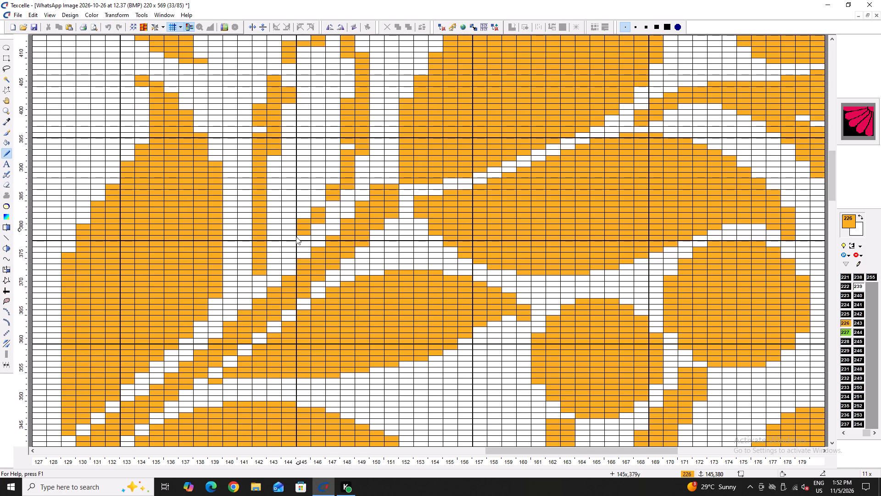
{"action": "left_click_drag", "start_coordinate": [296, 237], "coordinate": [267, 269]}
{"action": "left_click", "coordinate": [330, 204]}
Close the outline gap at column 144 near row 408 and fill the new leaf with orange 226.
{"action": "scroll", "coordinate": [343, 179], "scroll_direction": "up", "scroll_amount": 2}
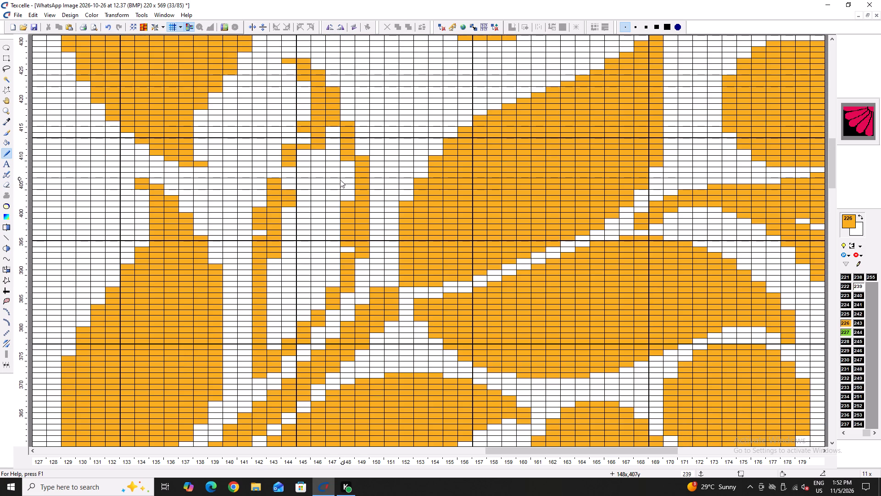
{"action": "double_click", "coordinate": [286, 167]}
{"action": "left_click_drag", "start_coordinate": [284, 172], "coordinate": [285, 178]}
{"action": "left_click_drag", "start_coordinate": [284, 180], "coordinate": [283, 186]}
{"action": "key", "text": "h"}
{"action": "double_click", "coordinate": [310, 191]}
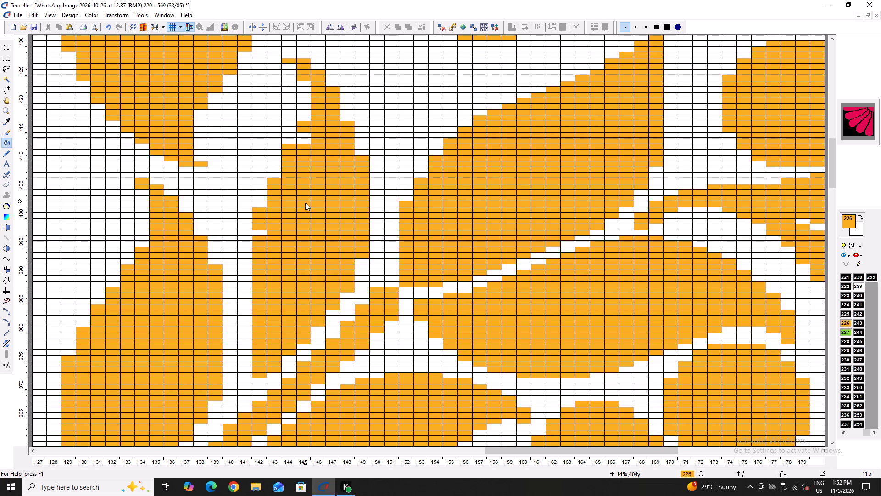
Fill the notches below the new leaf's tip in column 145 with orange, between about rows 413 and 421.
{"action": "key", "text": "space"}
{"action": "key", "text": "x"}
{"action": "scroll", "coordinate": [297, 99], "scroll_direction": "up", "scroll_amount": 1, "text": "ctrl"}
{"action": "left_click", "coordinate": [308, 77]}
{"action": "left_click_drag", "start_coordinate": [306, 118], "coordinate": [306, 160]}
{"action": "scroll", "coordinate": [307, 128], "scroll_direction": "up", "scroll_amount": 3}
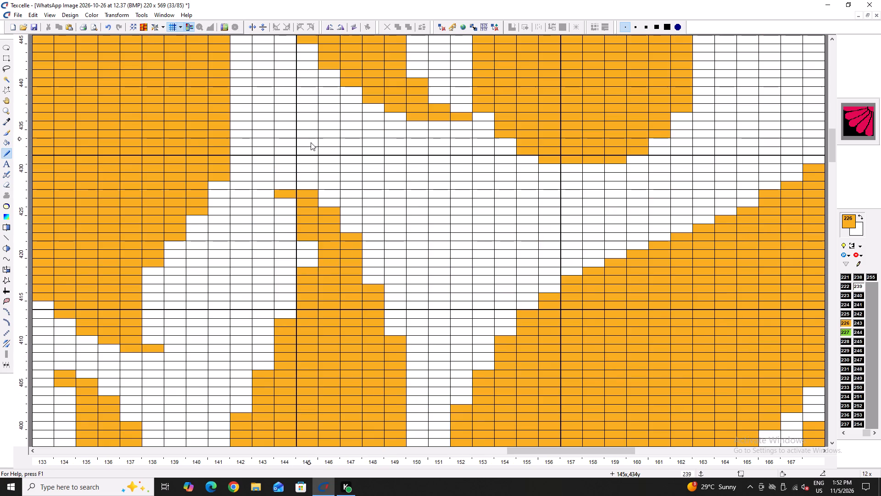
{"action": "left_click_drag", "start_coordinate": [321, 242], "coordinate": [317, 259]}
{"action": "left_click_drag", "start_coordinate": [315, 266], "coordinate": [313, 276]}
{"action": "left_click", "coordinate": [312, 276]}
{"action": "double_click", "coordinate": [311, 248]}
Reshape the new leaf's tip into a fine point reaching column 143 near row 428, trimming the excess pixels in columns 145 and 146.
{"action": "left_click", "coordinate": [290, 202]}
{"action": "left_click", "coordinate": [272, 198]}
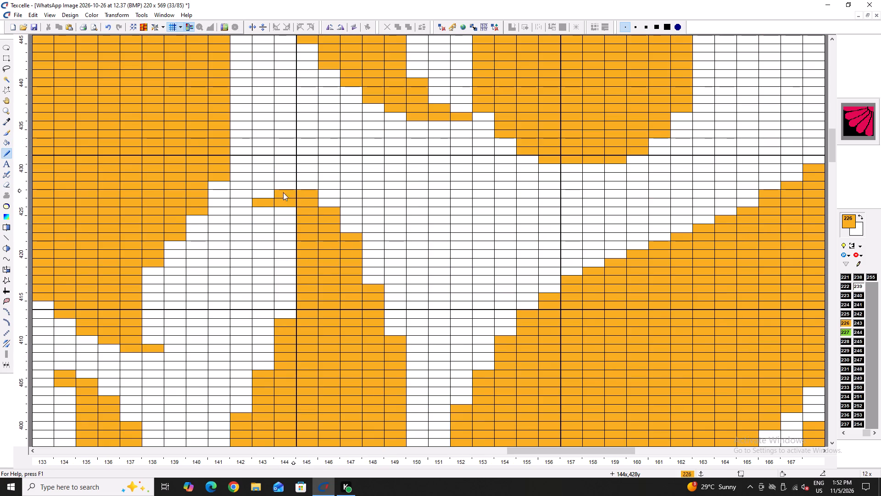
{"action": "right_click", "coordinate": [259, 204]}
{"action": "triple_click", "coordinate": [268, 194]}
{"action": "right_click", "coordinate": [310, 190]}
{"action": "right_click", "coordinate": [332, 208]}
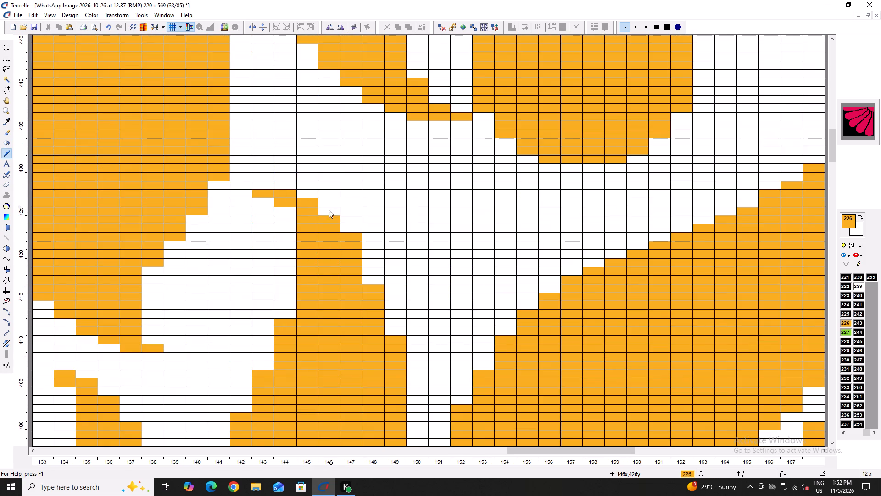
{"action": "left_click", "coordinate": [297, 211]}
Thicken the new leaf's inner edge in column 144 with orange pixels up to about row 417.
{"action": "scroll", "coordinate": [326, 252], "scroll_direction": "down", "scroll_amount": 2}
{"action": "left_click_drag", "start_coordinate": [290, 185], "coordinate": [290, 196]}
{"action": "left_click_drag", "start_coordinate": [290, 199], "coordinate": [287, 213]}
{"action": "left_click_drag", "start_coordinate": [287, 217], "coordinate": [282, 249]}
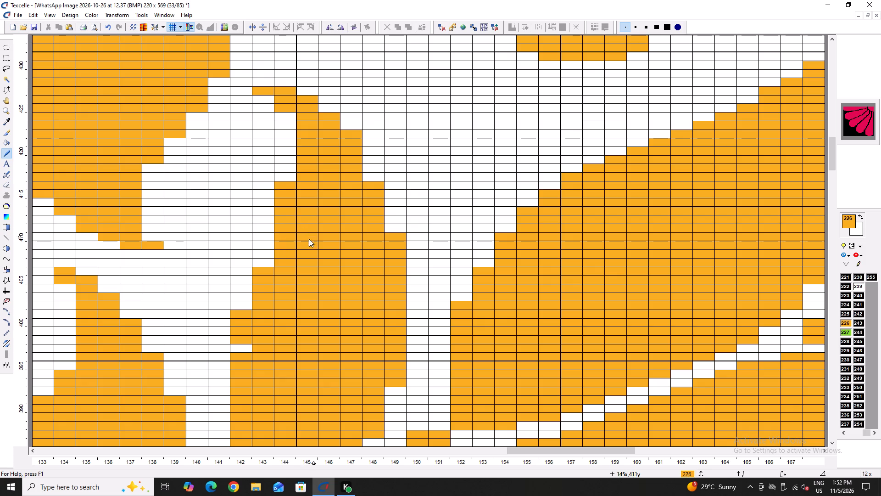
Fill out the outer edge of the upright leaf nearest the stem's end with orange pixels in columns 142 and 143.
{"action": "left_click", "coordinate": [260, 231]}
{"action": "left_click_drag", "start_coordinate": [259, 240], "coordinate": [258, 246]}
{"action": "left_click_drag", "start_coordinate": [258, 253], "coordinate": [260, 287]}
{"action": "scroll", "coordinate": [258, 259], "scroll_direction": "down", "scroll_amount": 1}
{"action": "left_click", "coordinate": [241, 237]}
{"action": "left_click_drag", "start_coordinate": [241, 239], "coordinate": [233, 326]}
Extend the leaf's base towards the stem with orange pixels in columns 142–148, leaving a narrow diagonal gap.
{"action": "scroll", "coordinate": [263, 272], "scroll_direction": "down", "scroll_amount": 2}
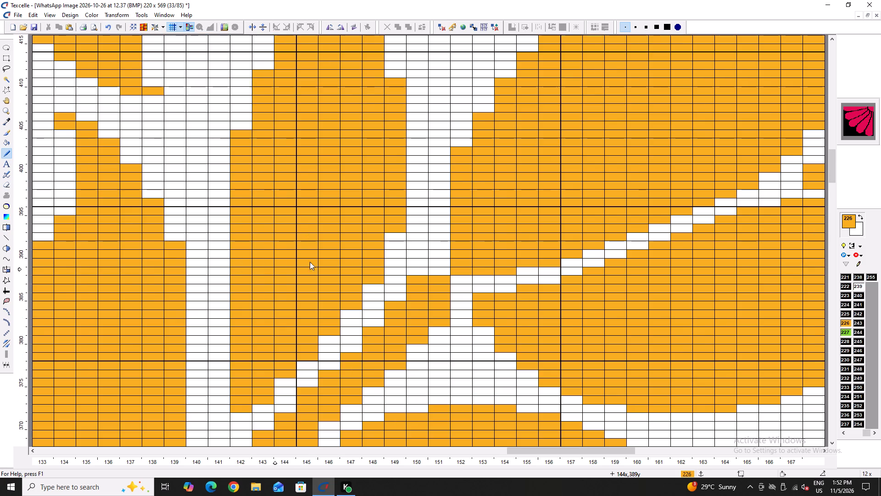
{"action": "left_click", "coordinate": [247, 414]}
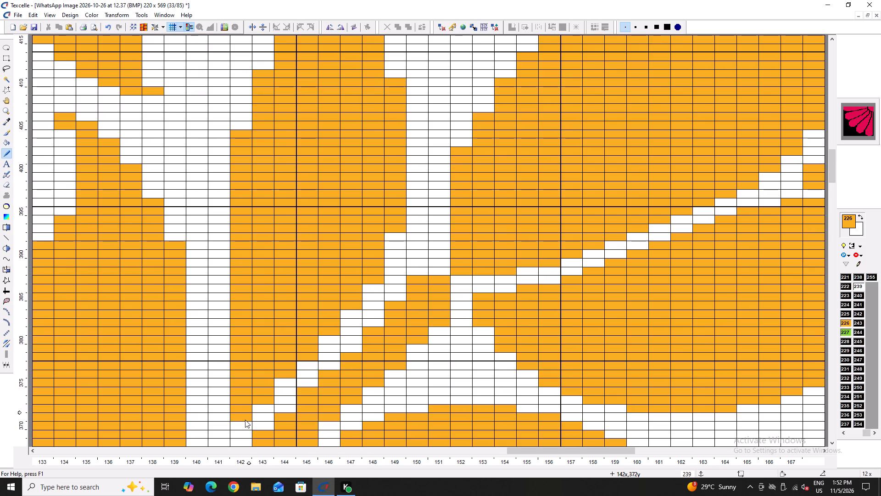
{"action": "left_click", "coordinate": [247, 425]}
{"action": "left_click", "coordinate": [268, 406]}
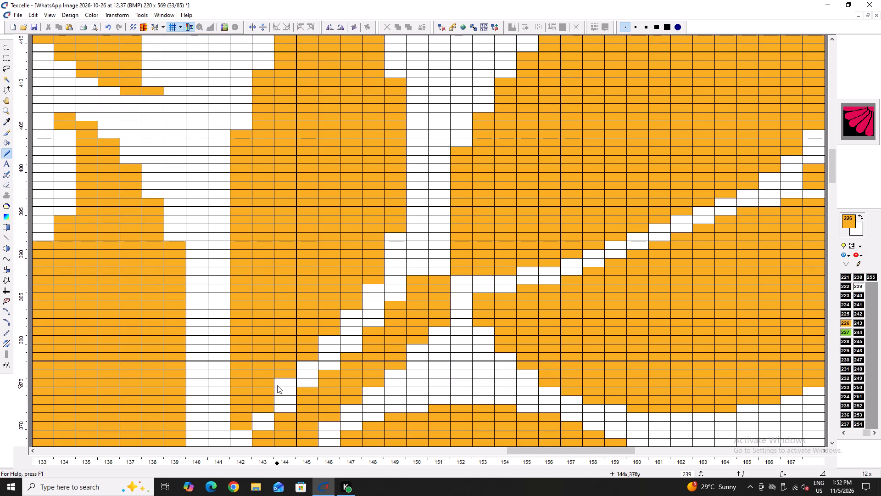
{"action": "double_click", "coordinate": [278, 385]}
{"action": "double_click", "coordinate": [303, 361]}
{"action": "left_click", "coordinate": [307, 361]}
{"action": "left_click", "coordinate": [325, 342]}
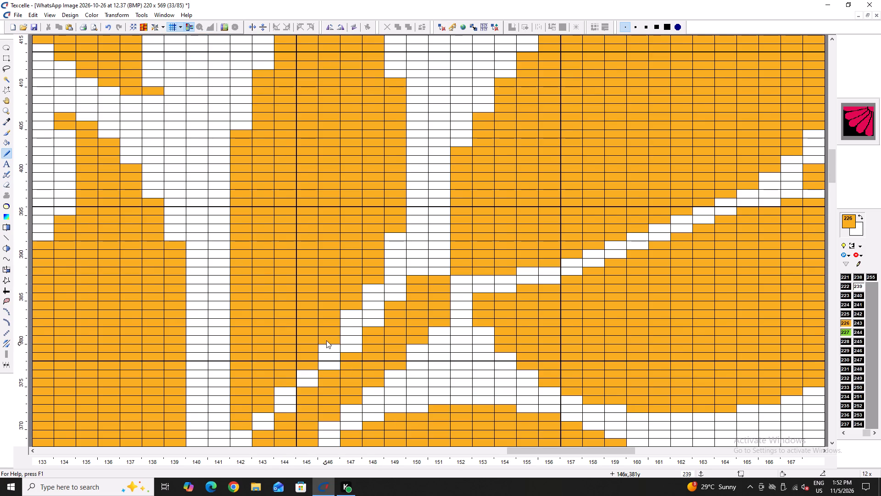
{"action": "left_click", "coordinate": [326, 345]}
{"action": "left_click_drag", "start_coordinate": [343, 325], "coordinate": [345, 316]}
{"action": "left_click", "coordinate": [373, 284]}
{"action": "double_click", "coordinate": [374, 290]}
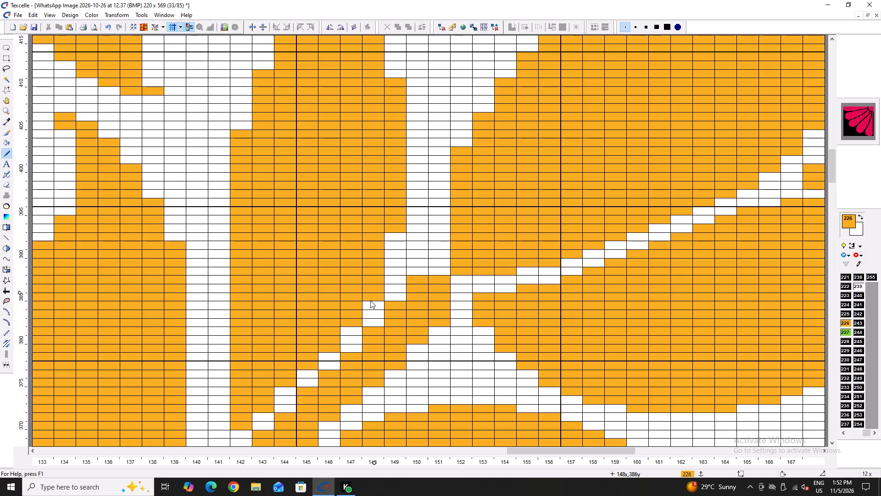
Fill the leaf's inner lower corner in column 149 with orange and clear one background pixel in column 148 beside the stem.
{"action": "left_click", "coordinate": [401, 256]}
{"action": "left_click", "coordinate": [400, 239]}
{"action": "double_click", "coordinate": [399, 235]}
{"action": "left_click", "coordinate": [399, 246]}
{"action": "scroll", "coordinate": [399, 258], "scroll_direction": "up", "scroll_amount": 1}
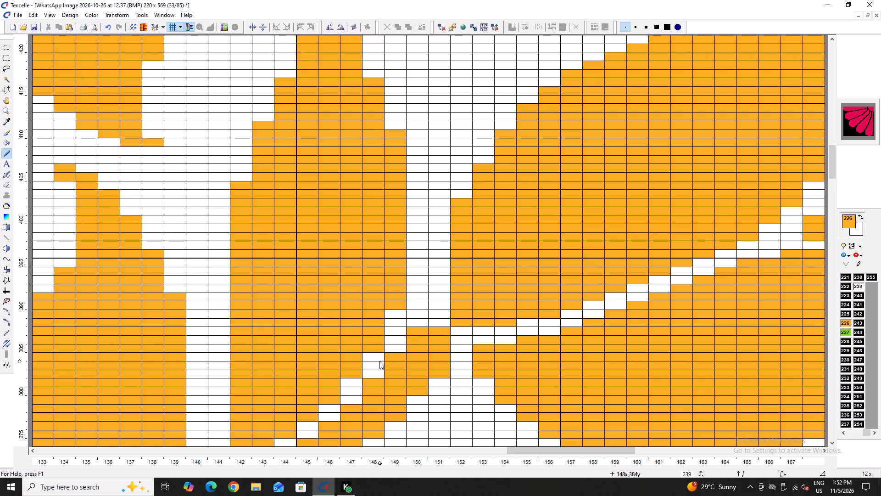
{"action": "right_click", "coordinate": [380, 351]}
Build up the leaf's inner shoulder with orange pixels in columns 148 and 149.
{"action": "scroll", "coordinate": [390, 286], "scroll_direction": "up", "scroll_amount": 3}
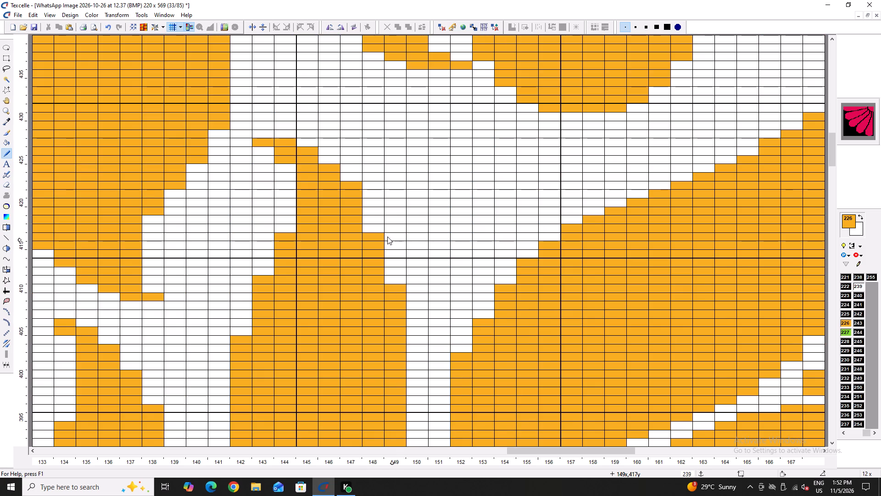
{"action": "left_click_drag", "start_coordinate": [370, 220], "coordinate": [368, 239]}
{"action": "left_click", "coordinate": [367, 241]}
{"action": "left_click", "coordinate": [389, 270]}
{"action": "left_click_drag", "start_coordinate": [390, 272], "coordinate": [391, 308]}
{"action": "double_click", "coordinate": [395, 263]}
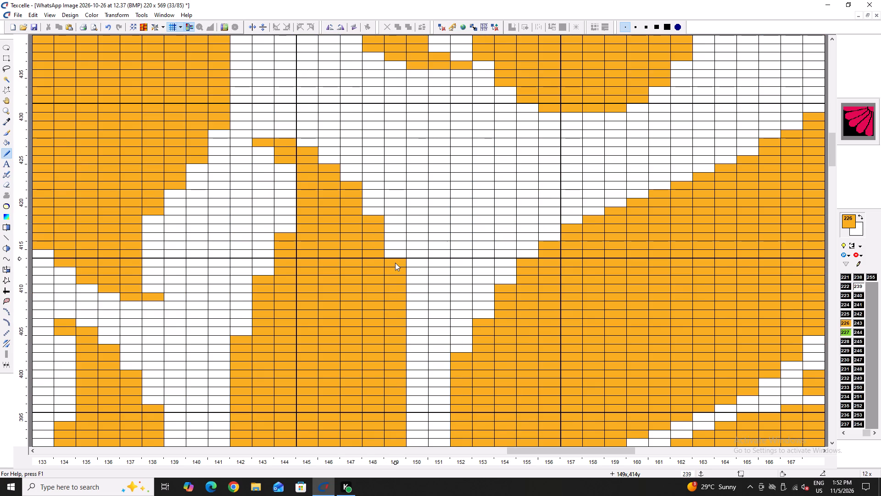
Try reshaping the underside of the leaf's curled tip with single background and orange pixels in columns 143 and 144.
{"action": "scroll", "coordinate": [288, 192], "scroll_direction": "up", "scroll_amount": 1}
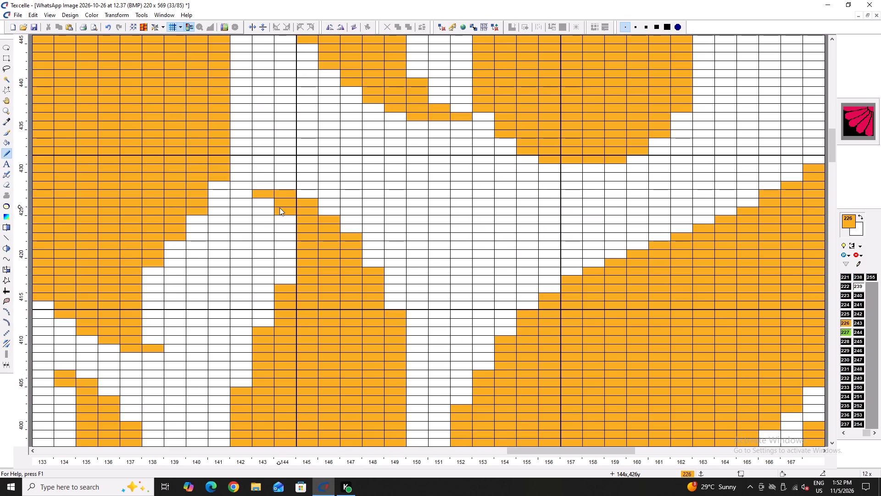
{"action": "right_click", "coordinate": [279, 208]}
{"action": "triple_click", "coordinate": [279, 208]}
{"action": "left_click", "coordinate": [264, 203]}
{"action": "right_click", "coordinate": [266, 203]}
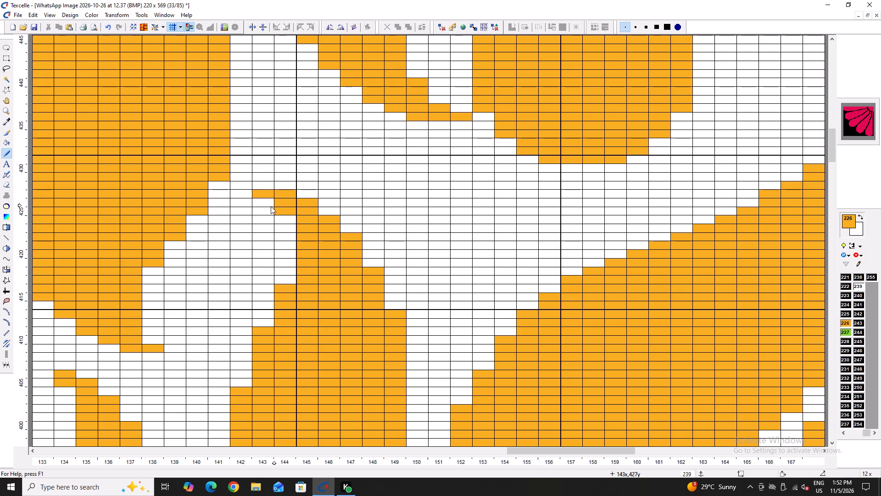
Smooth the leaf's left edge below its curled tip by adding orange pixels in columns 144, 143 and 142.
{"action": "right_click", "coordinate": [282, 213]}
{"action": "scroll", "coordinate": [291, 222], "scroll_direction": "down", "scroll_amount": 4, "text": "ctrl"}
{"action": "scroll", "coordinate": [346, 235], "scroll_direction": "up", "scroll_amount": 4, "text": "ctrl"}
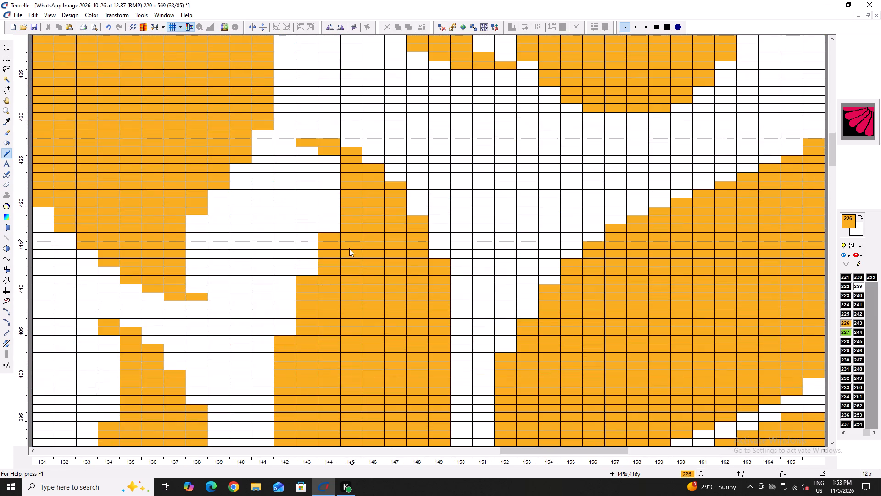
{"action": "left_click_drag", "start_coordinate": [328, 221], "coordinate": [329, 232]}
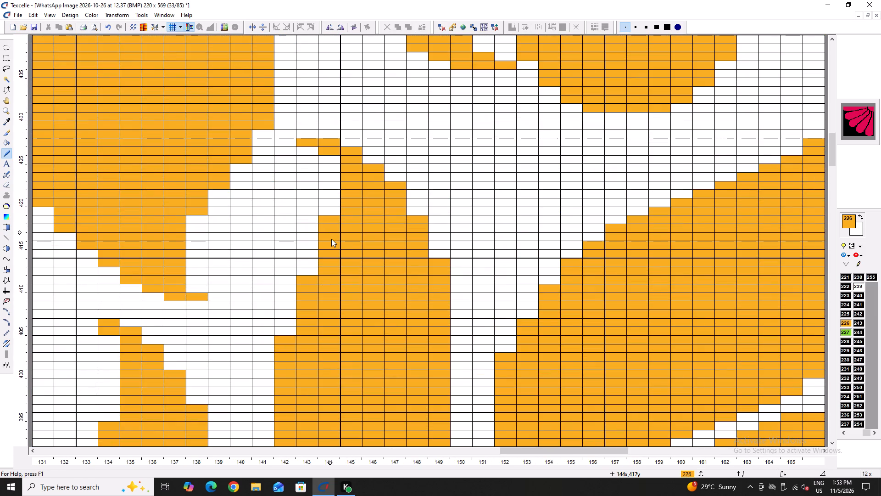
{"action": "double_click", "coordinate": [306, 273]}
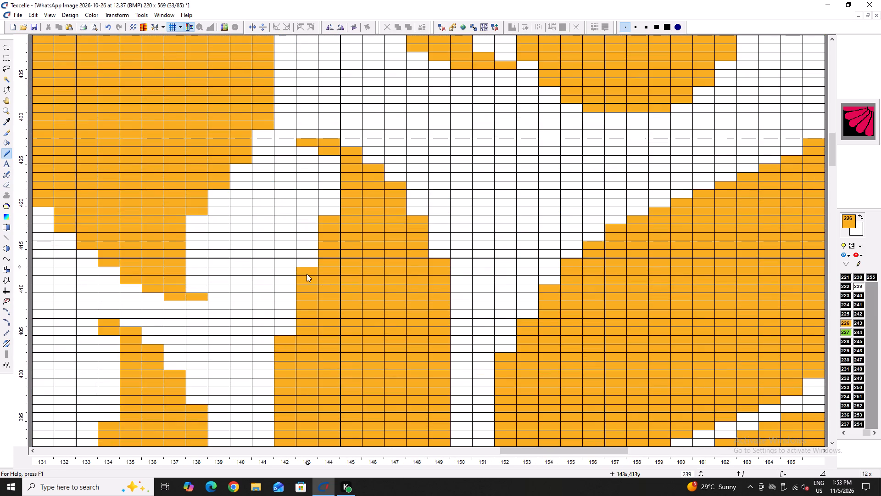
{"action": "left_click_drag", "start_coordinate": [293, 314], "coordinate": [292, 321]}
{"action": "left_click", "coordinate": [292, 322]}
{"action": "left_click_drag", "start_coordinate": [290, 327], "coordinate": [288, 337]}
{"action": "left_click", "coordinate": [288, 337]}
Save the design after reshaping the leaf.
{"action": "scroll", "coordinate": [300, 313], "scroll_direction": "down", "scroll_amount": 5, "text": "ctrl"}
{"action": "scroll", "coordinate": [376, 301], "scroll_direction": "down", "scroll_amount": 1}
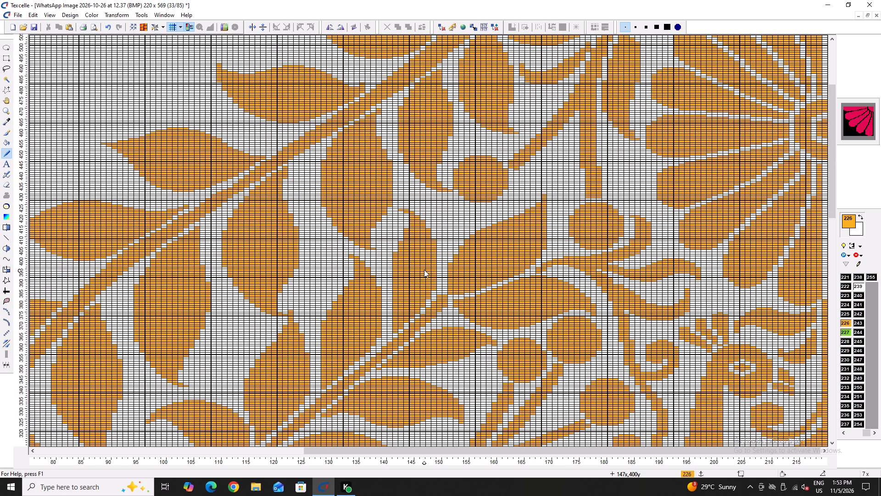
{"action": "scroll", "coordinate": [414, 290], "scroll_direction": "up", "scroll_amount": 5, "text": "ctrl"}
{"action": "key", "text": "ctrl+s"}
{"action": "key", "text": "ctrl+s"}
Examine the reshaped leaf and the overall spacing of the leaves along the branches.
{"action": "scroll", "coordinate": [374, 300], "scroll_direction": "down", "scroll_amount": 6, "text": "ctrl"}
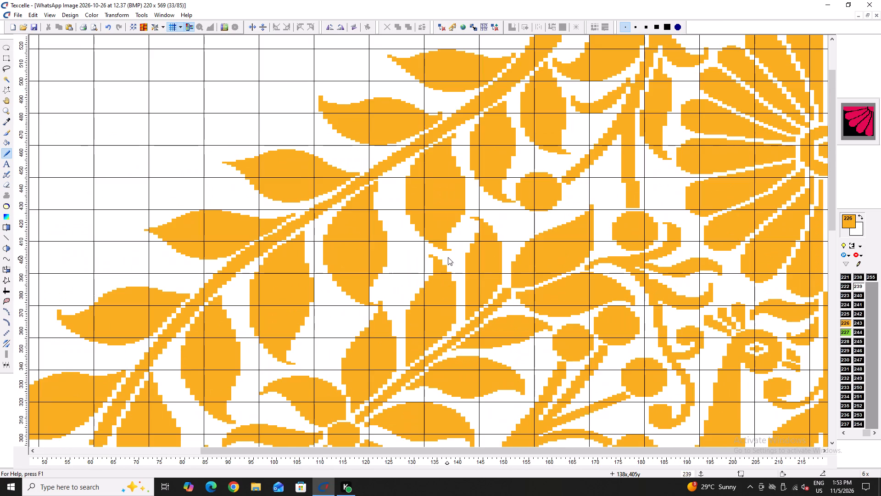
{"action": "scroll", "coordinate": [499, 216], "scroll_direction": "up", "scroll_amount": 5, "text": "ctrl"}
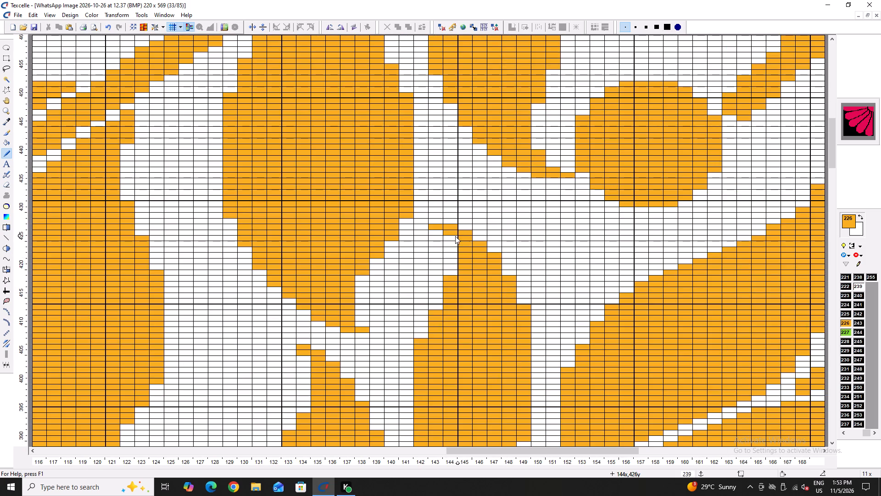
{"action": "scroll", "coordinate": [290, 224], "scroll_direction": "down", "scroll_amount": 7, "text": "ctrl"}
{"action": "scroll", "coordinate": [422, 226], "scroll_direction": "down", "scroll_amount": 1}
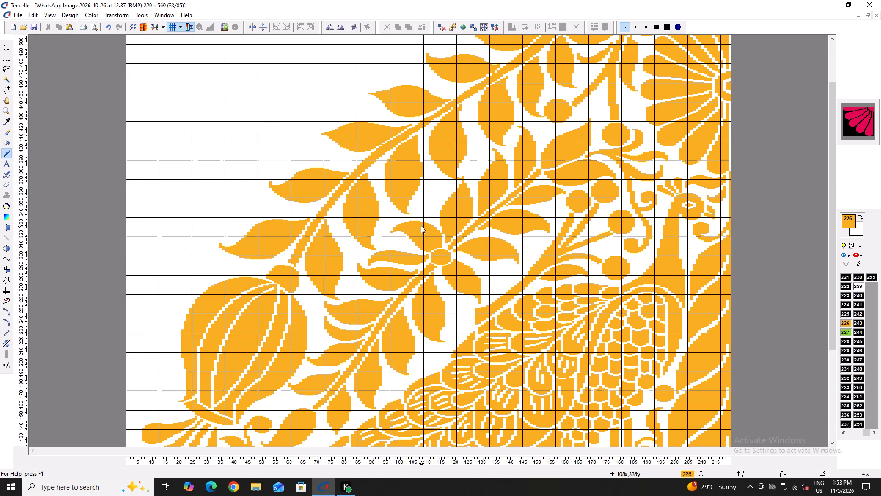
{"action": "scroll", "coordinate": [532, 126], "scroll_direction": "up", "scroll_amount": 1}
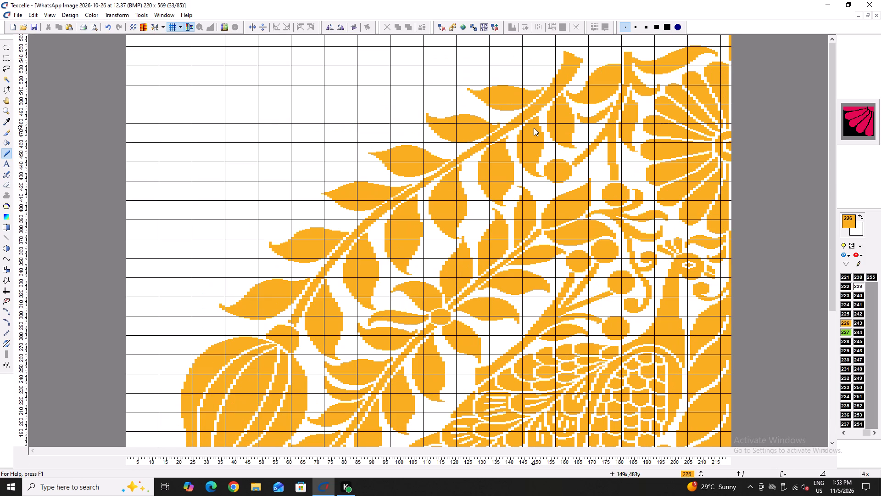
{"action": "scroll", "coordinate": [511, 205], "scroll_direction": "down", "scroll_amount": 1}
{"action": "scroll", "coordinate": [468, 316], "scroll_direction": "down", "scroll_amount": 1}
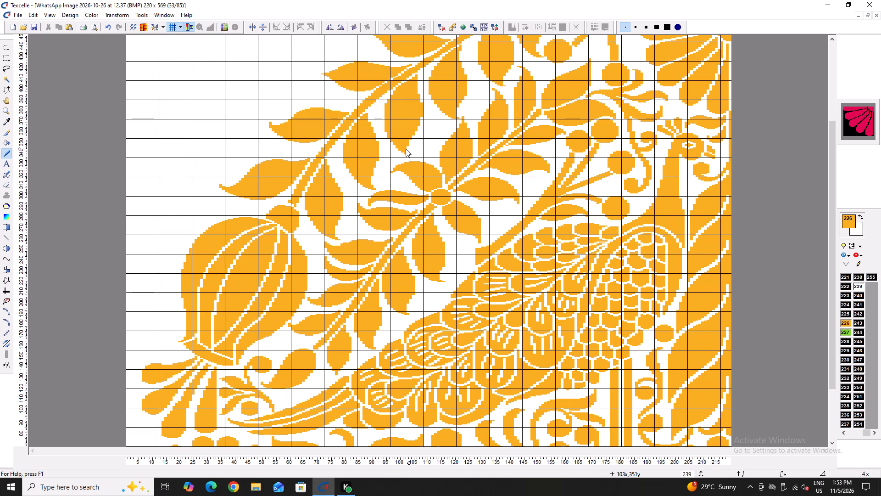
{"action": "scroll", "coordinate": [405, 149], "scroll_direction": "up", "scroll_amount": 1}
{"action": "scroll", "coordinate": [326, 243], "scroll_direction": "up", "scroll_amount": 2, "text": "ctrl"}
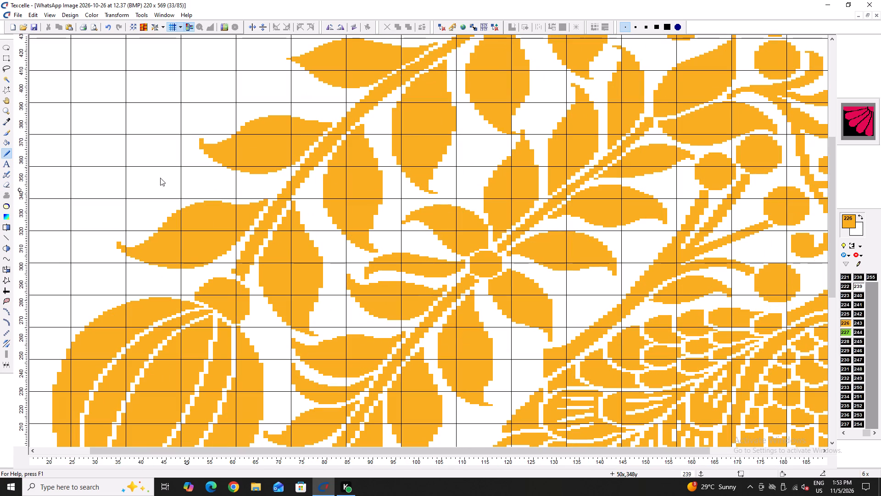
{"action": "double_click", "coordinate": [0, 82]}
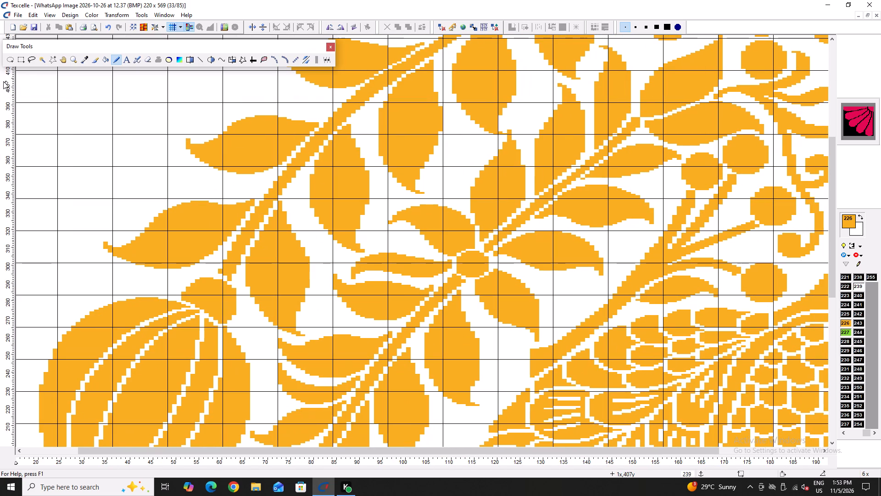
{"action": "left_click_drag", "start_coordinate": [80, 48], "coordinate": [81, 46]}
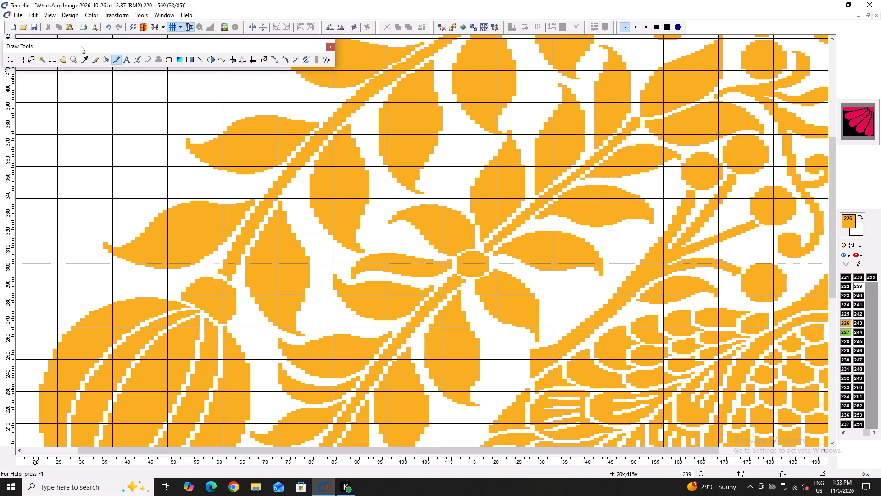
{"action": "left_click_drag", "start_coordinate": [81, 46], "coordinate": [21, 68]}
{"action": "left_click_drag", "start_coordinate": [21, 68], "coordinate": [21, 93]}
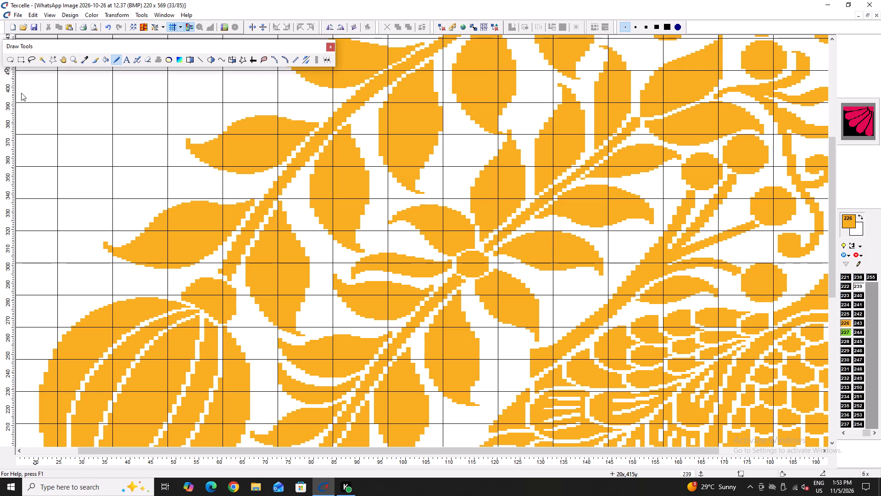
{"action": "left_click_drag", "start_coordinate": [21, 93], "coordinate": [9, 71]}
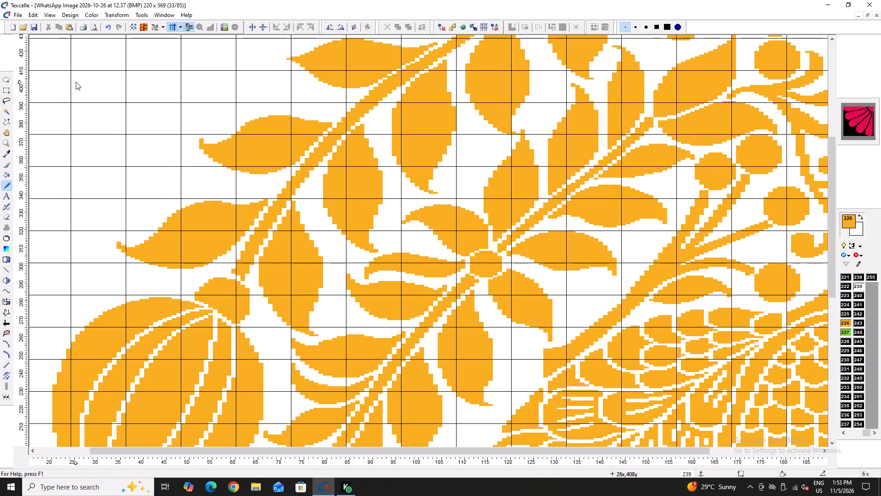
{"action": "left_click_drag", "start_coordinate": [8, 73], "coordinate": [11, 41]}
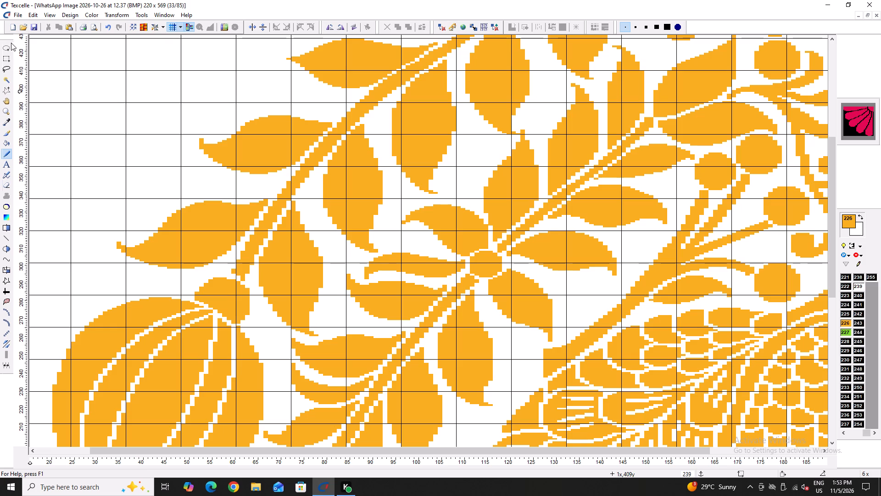
Save the peacock design.
{"action": "key", "text": "ctrl+s"}
{"action": "key", "text": "ctrl+s"}
{"action": "key", "text": "ctrl+s"}
{"action": "key", "text": "ctrl+s"}
{"action": "key", "text": "ctrl+s"}
{"action": "key", "text": "ctrl+s"}
{"action": "key", "text": "ctrl+s"}
{"action": "key", "text": "ctrl+s"}
{"action": "key", "text": "ctrl+s"}
{"action": "key", "text": "ctrl+s"}
{"action": "key", "text": "ctrl+s"}
{"action": "key", "text": "ctrl+s"}
Switch the palette display so the whole motif shows in orange on a black background.
{"action": "scroll", "coordinate": [218, 225], "scroll_direction": "down", "scroll_amount": 3}
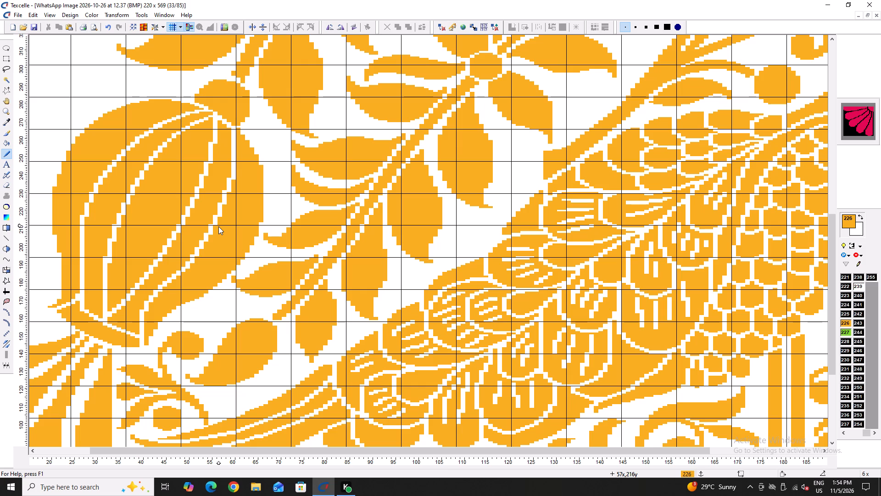
{"action": "scroll", "coordinate": [218, 204], "scroll_direction": "down", "scroll_amount": 2, "text": "ctrl"}
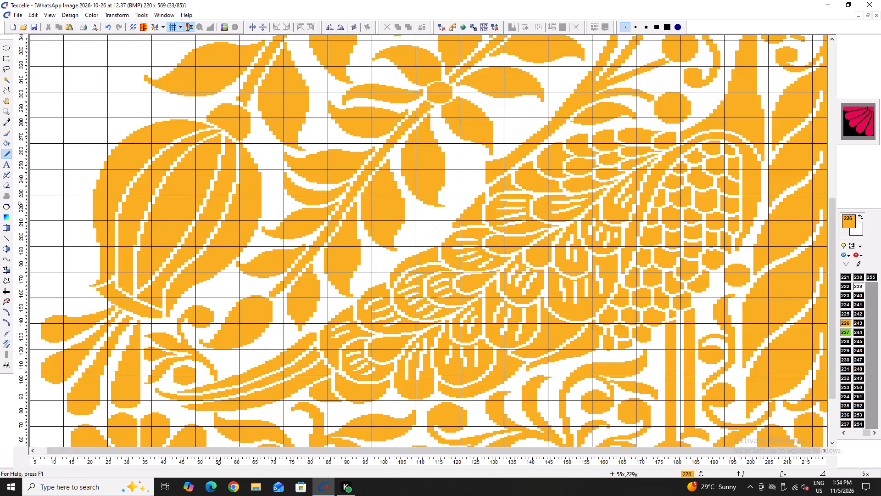
{"action": "scroll", "coordinate": [219, 203], "scroll_direction": "down", "scroll_amount": 3, "text": "ctrl"}
{"action": "left_click", "coordinate": [850, 246]}
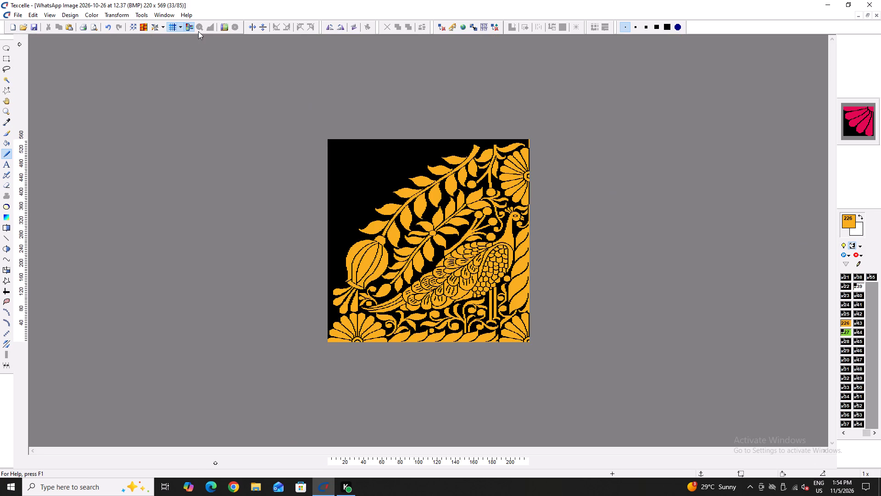
Display the design in mirrored repeats with horizontal and vertical drop of 0.
{"action": "left_click", "coordinate": [135, 32]}
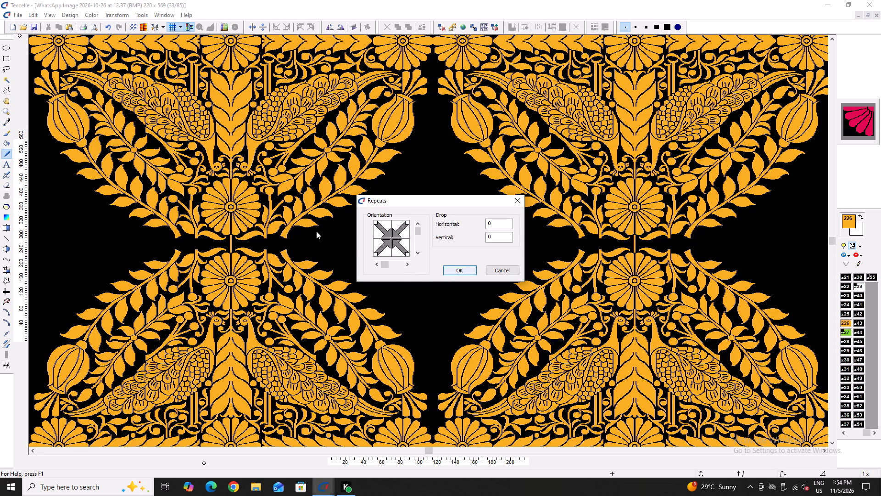
{"action": "scroll", "coordinate": [316, 231], "scroll_direction": "down", "scroll_amount": 2, "text": "ctrl"}
{"action": "left_click", "coordinate": [459, 271]}
{"action": "scroll", "coordinate": [331, 242], "scroll_direction": "down", "scroll_amount": 2, "text": "ctrl"}
{"action": "scroll", "coordinate": [331, 242], "scroll_direction": "up", "scroll_amount": 1, "text": "ctrl"}
Save the peacock design with the mirrored repeat display on.
{"action": "key", "text": "ctrl+s"}
{"action": "key", "text": "ctrl+s"}
{"action": "key", "text": "ctrl+s"}
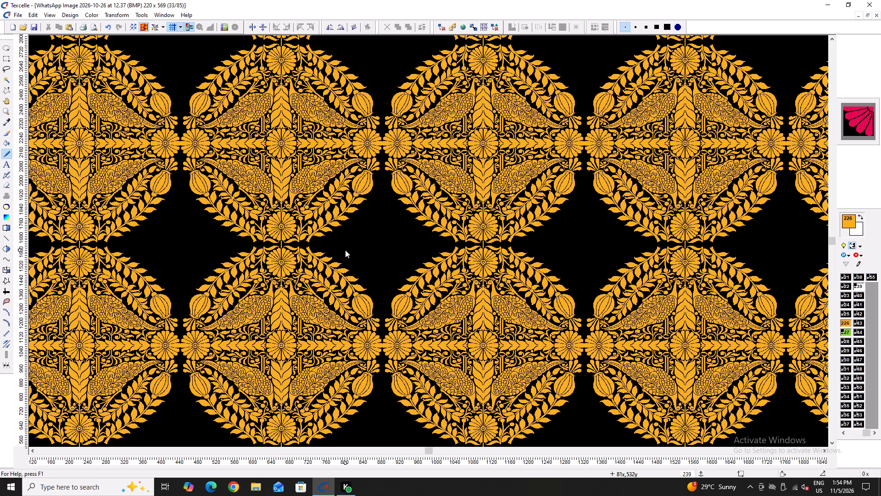
{"action": "scroll", "coordinate": [285, 314], "scroll_direction": "up", "scroll_amount": 2, "text": "ctrl"}
{"action": "scroll", "coordinate": [285, 315], "scroll_direction": "down", "scroll_amount": 1}
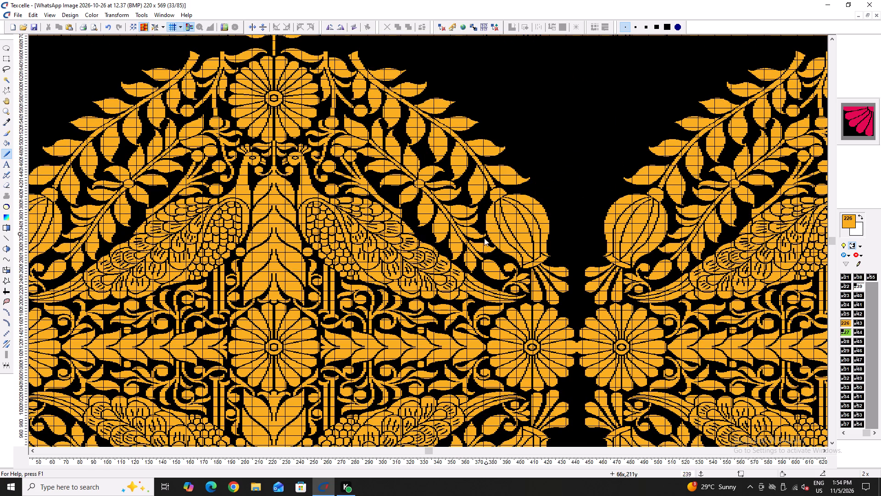
{"action": "key", "text": "ctrl+s"}
{"action": "key", "text": "ctrl+s"}
{"action": "key", "text": "ctrl+s"}
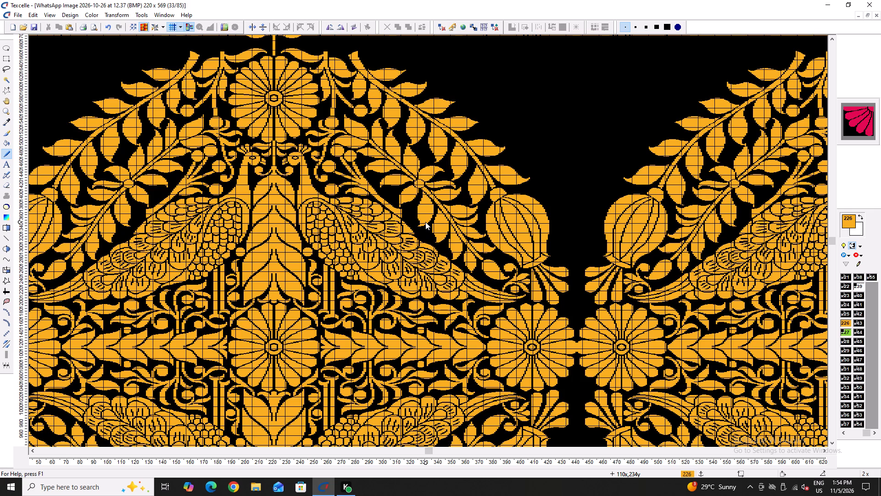
{"action": "key", "text": "ctrl+s"}
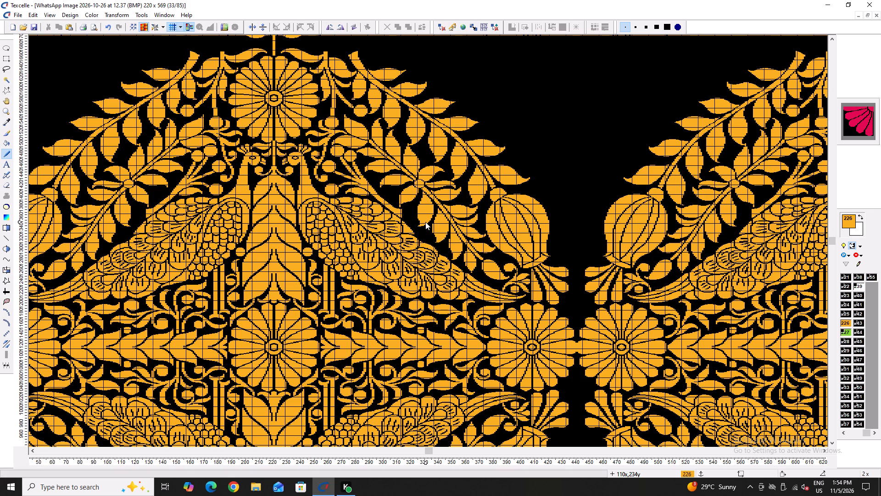
{"action": "key", "text": "ctrl+s"}
{"action": "key", "text": "ctrl+s"}
{"action": "key", "text": "ctrl+s"}
{"action": "key", "text": "ctrl+s"}
{"action": "key", "text": "ctrl+s"}
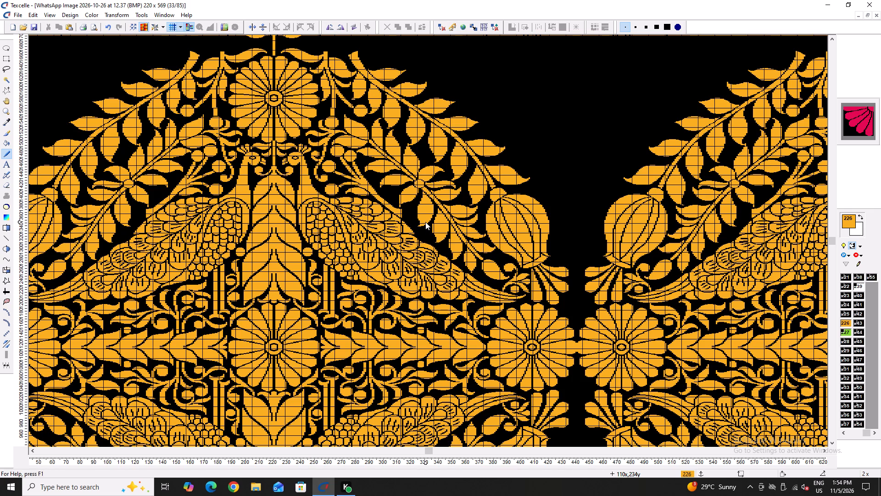